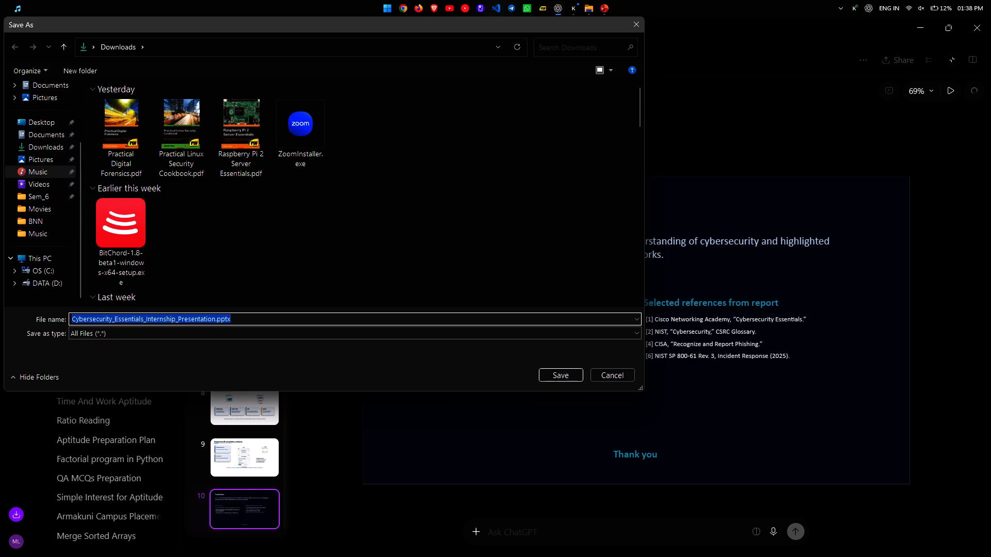
click(53, 285)
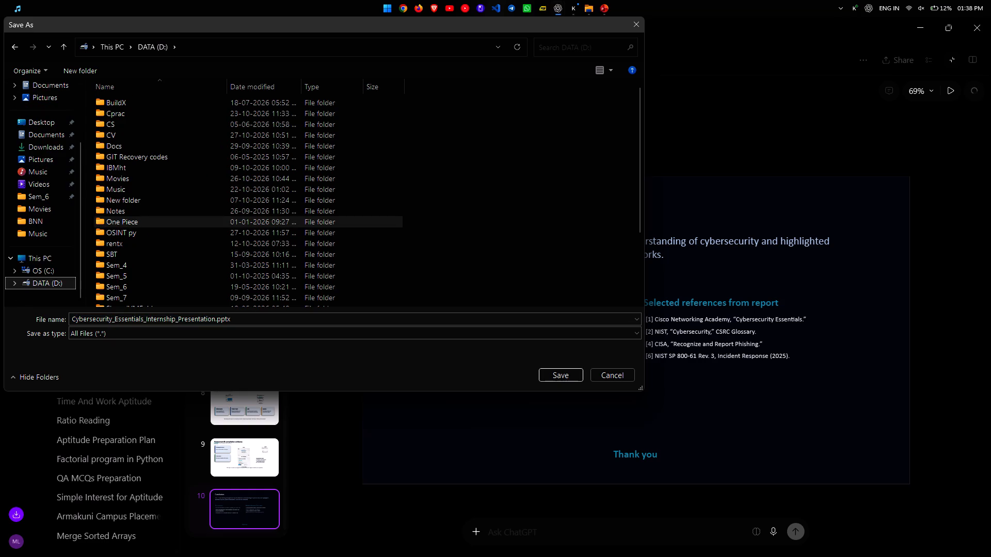
double_click(147, 256)
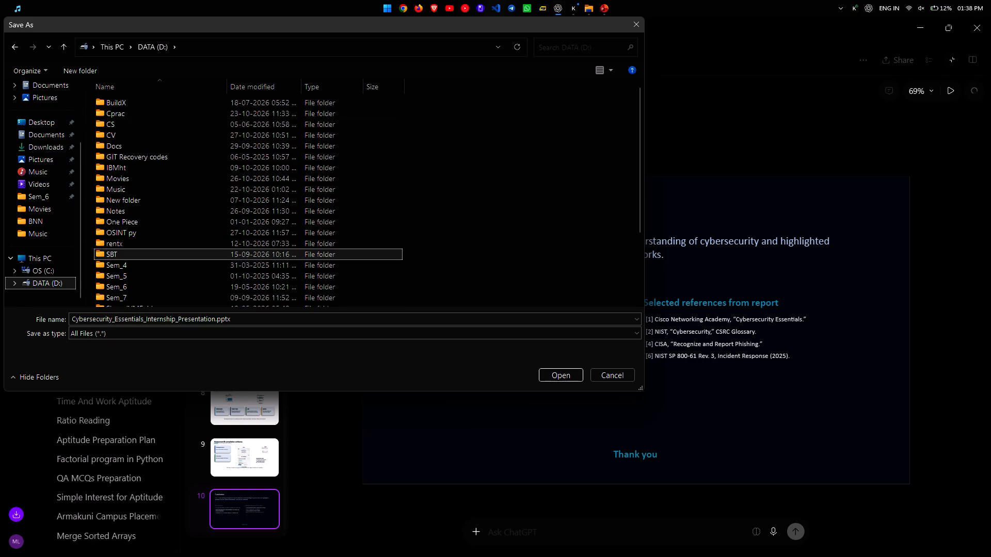
click(568, 371)
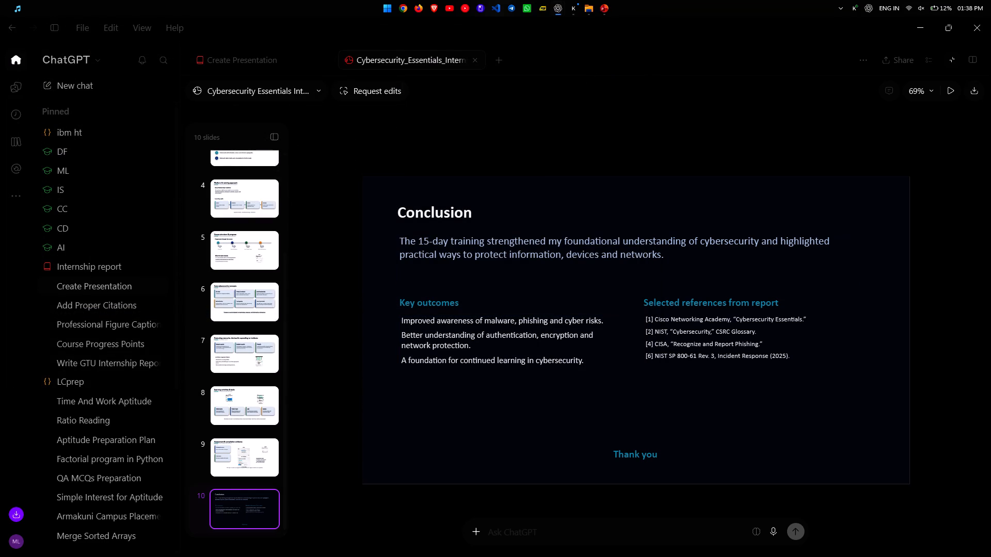
Minimize ChatGPT and close the blank Presentation1 in PowerPoint.
click(912, 32)
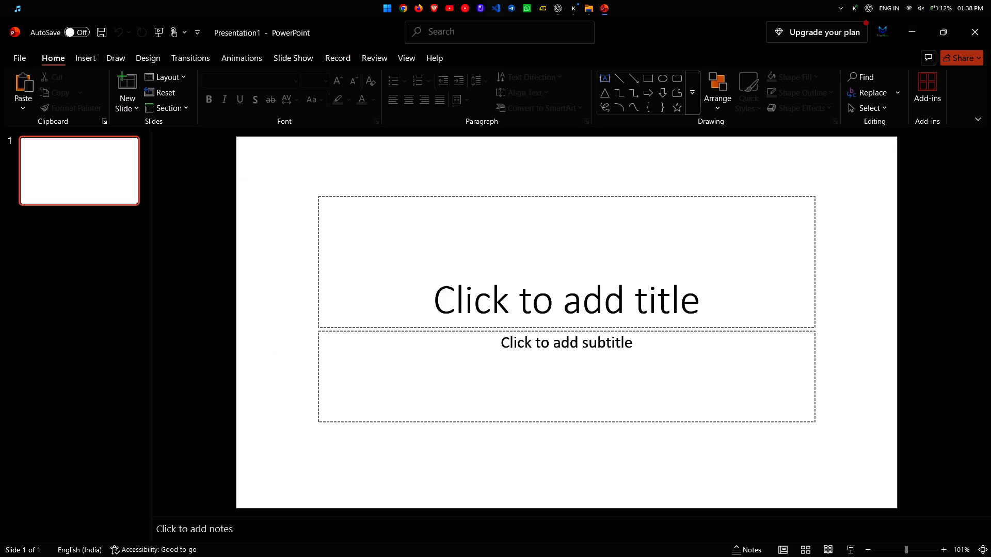
click(967, 38)
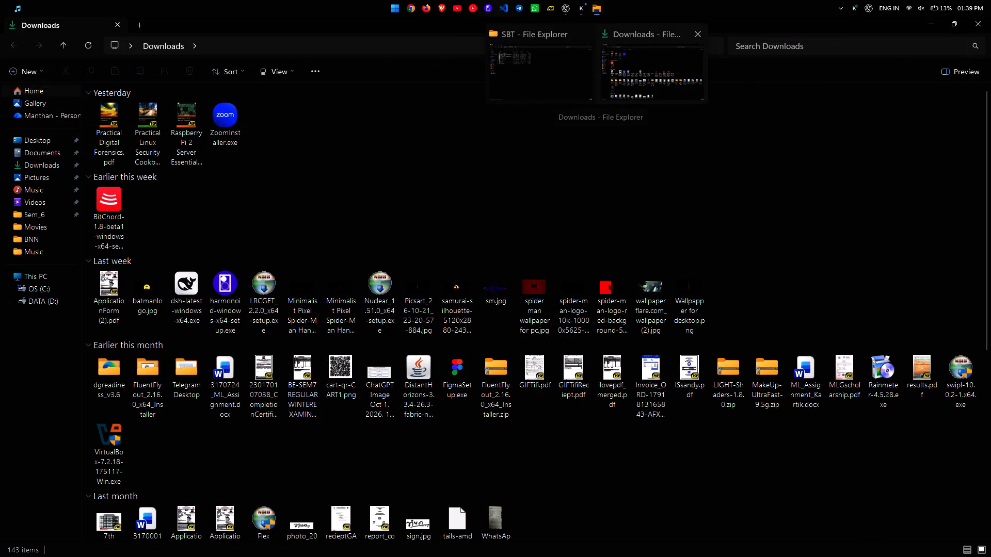
Close the Downloads window in File Explorer and switch to the SBT folder window.
click(691, 32)
click(596, 72)
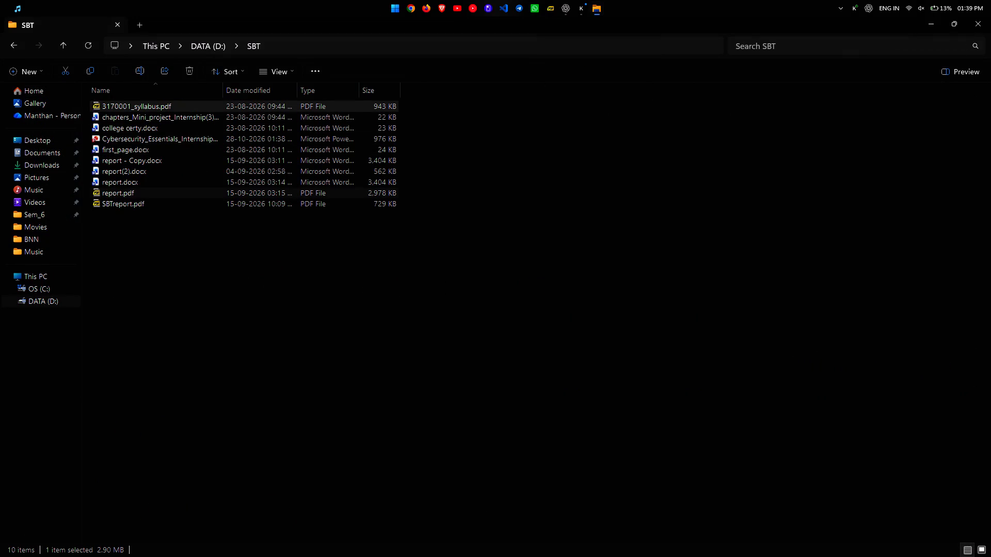
Open Cybersecurity_Essentials_Internship_Presentation from the SBT folder in PowerPoint.
click(165, 137)
double_click(165, 137)
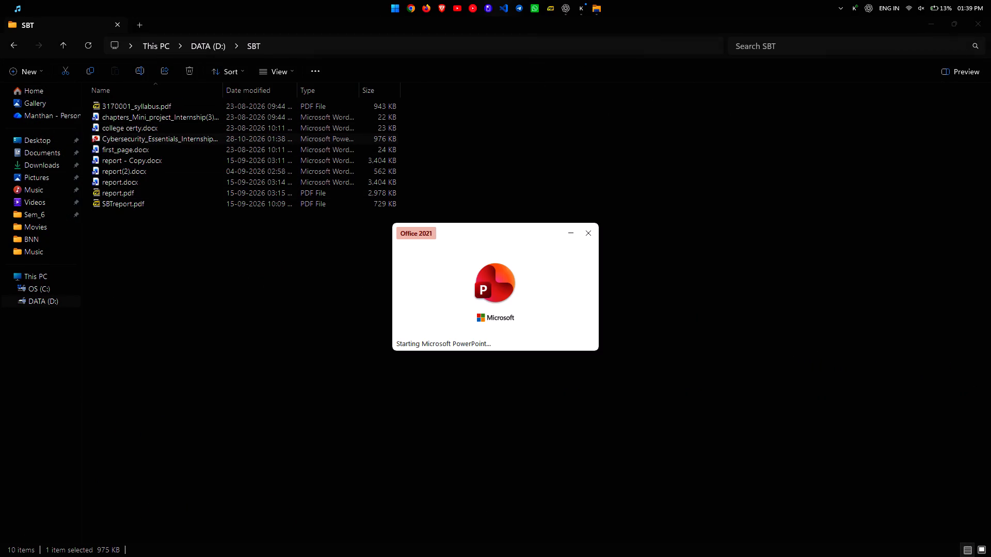
Look through the slides of the downloaded deck, checking their layout and the embedded report images.
scroll(370, 326, down, 1)
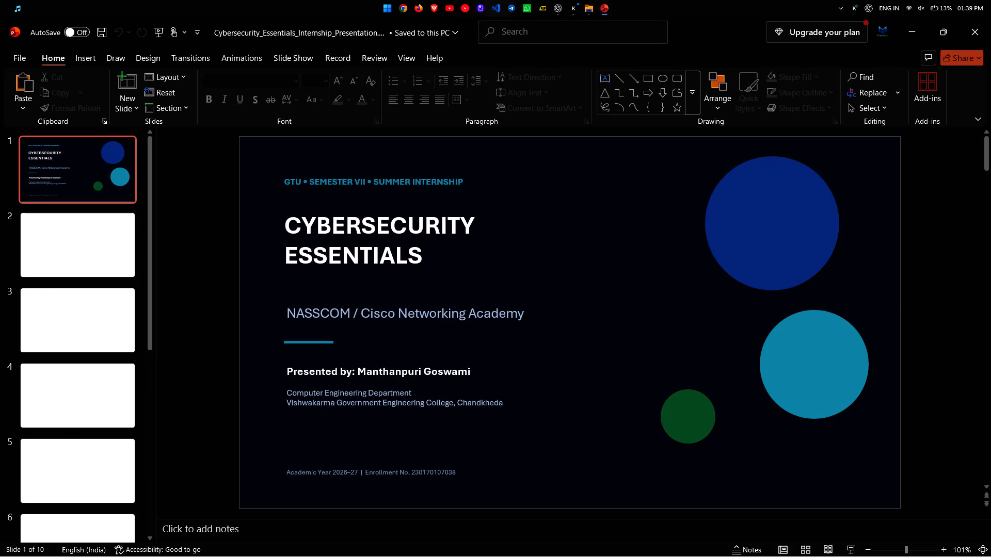
scroll(370, 326, down, 1)
scroll(68, 298, down, 3)
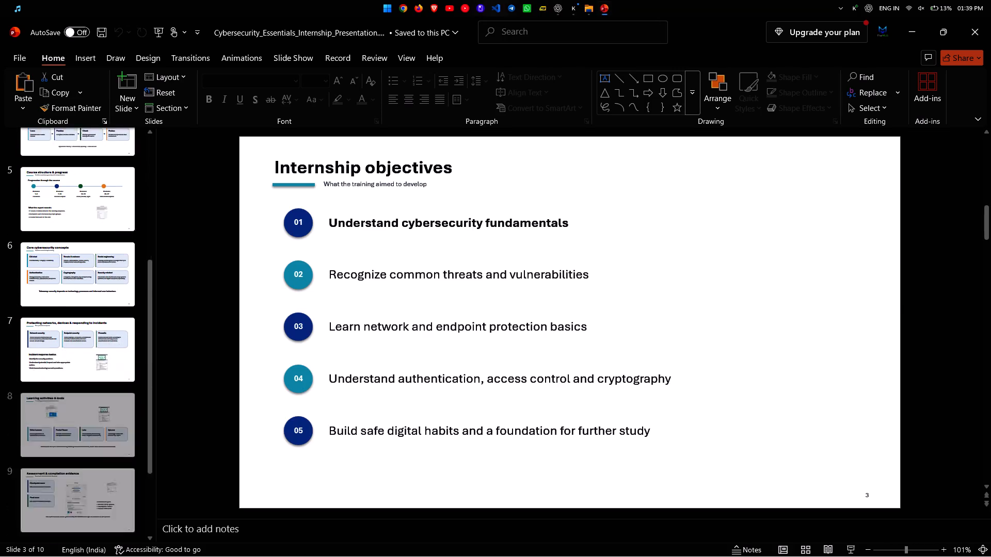
scroll(68, 298, down, 1)
click(68, 335)
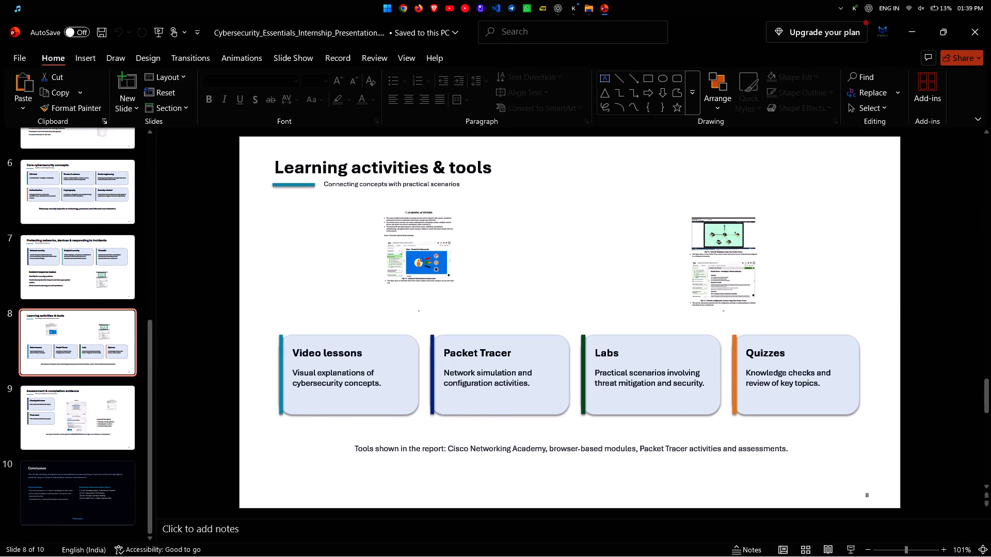
click(66, 242)
scroll(66, 242, up, 2)
click(66, 259)
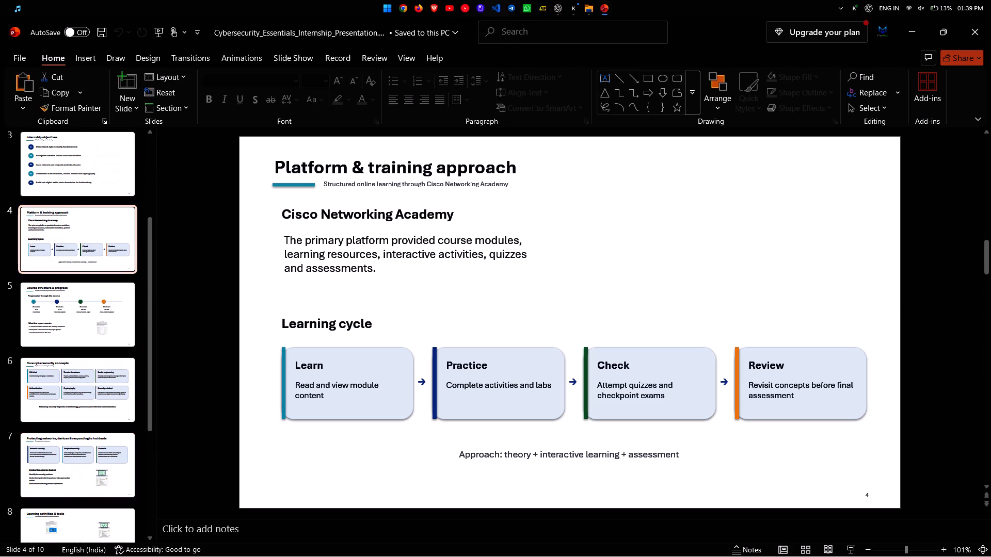
scroll(66, 259, up, 1)
click(66, 259)
click(81, 215)
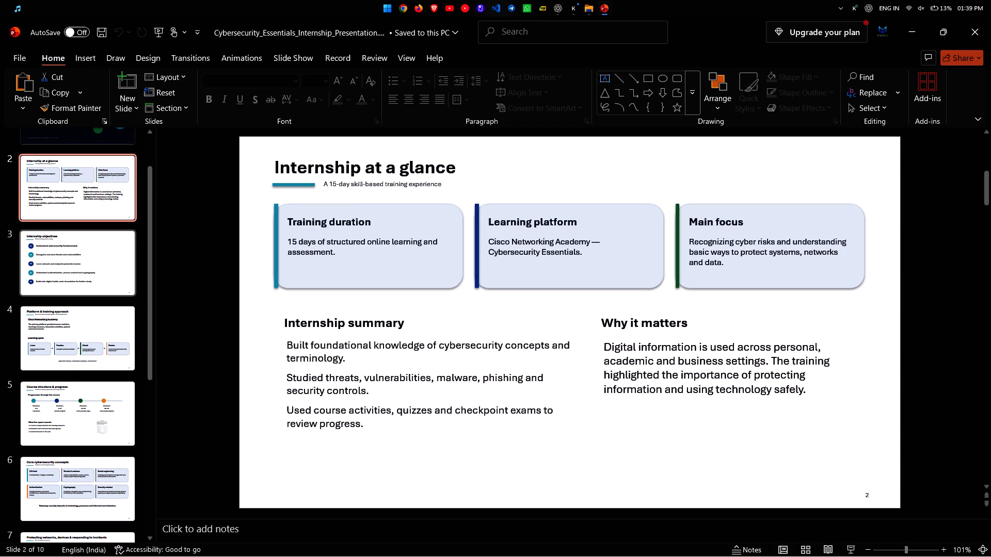
click(81, 388)
scroll(79, 383, down, 1)
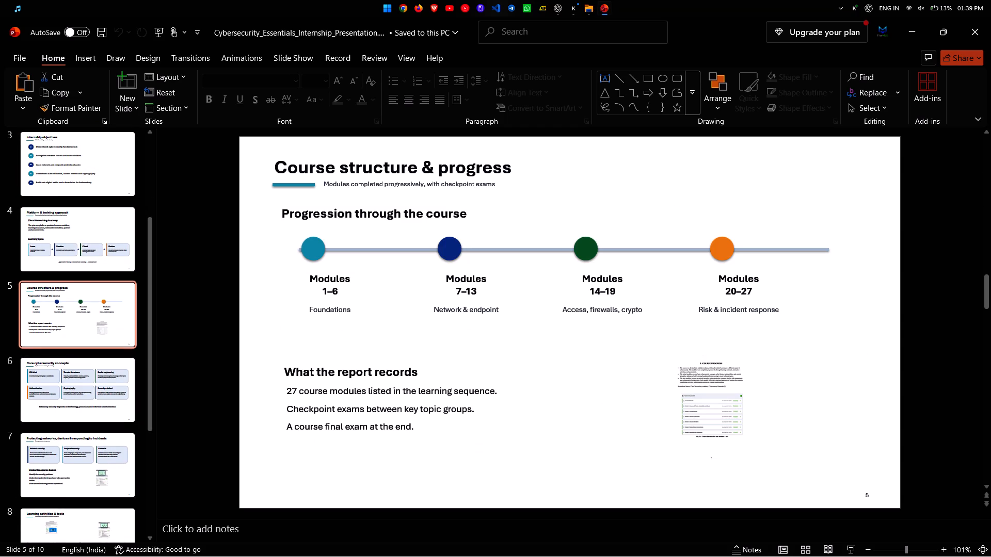
Inspect the Course Progress report-page picture on slide 5, "Course structure & progress", up close and delete it.
click(696, 381)
scroll(704, 384, up, 2)
scroll(707, 402, down, 4)
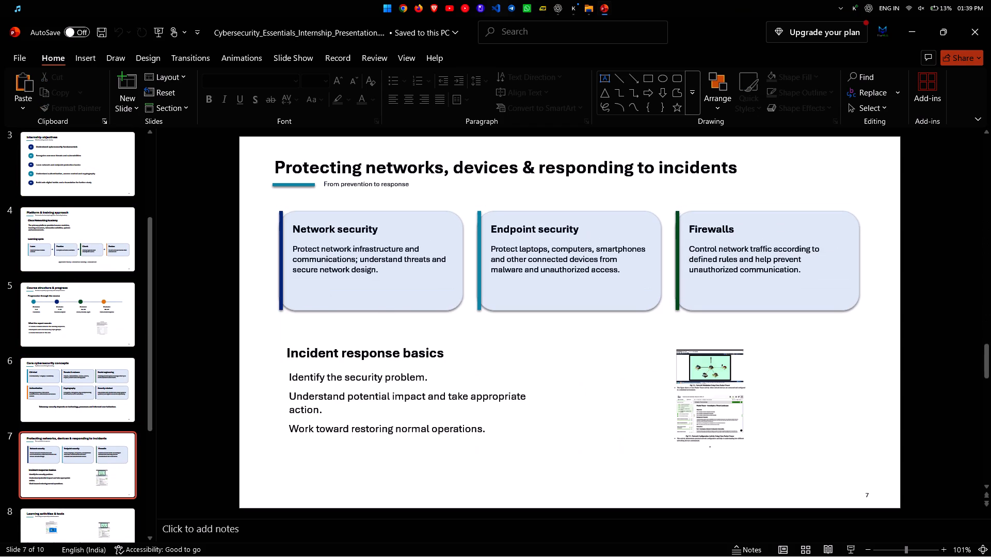
scroll(707, 425, up, 2)
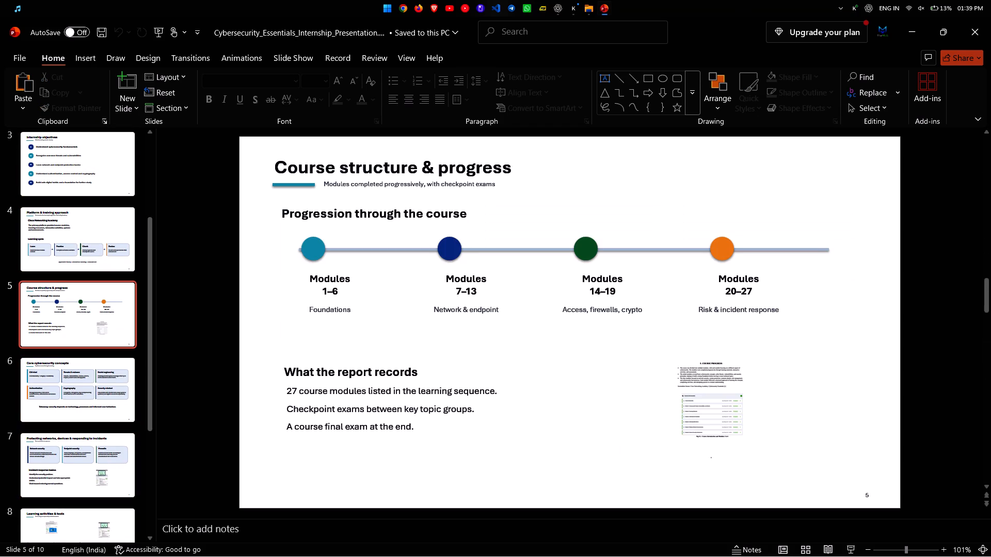
ctrl+scroll(707, 425, up, 3)
scroll(669, 408, down, 2)
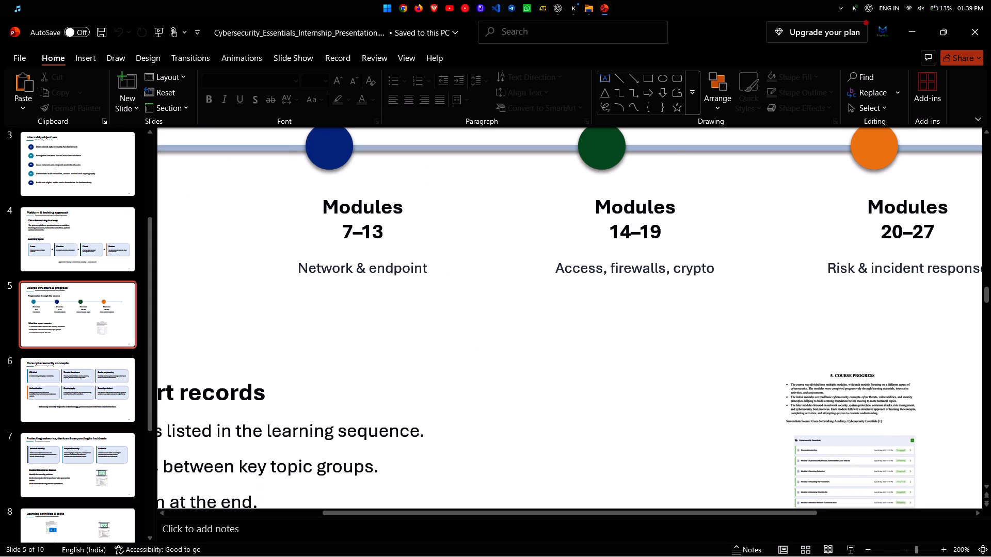
ctrl+scroll(872, 435, down, 2)
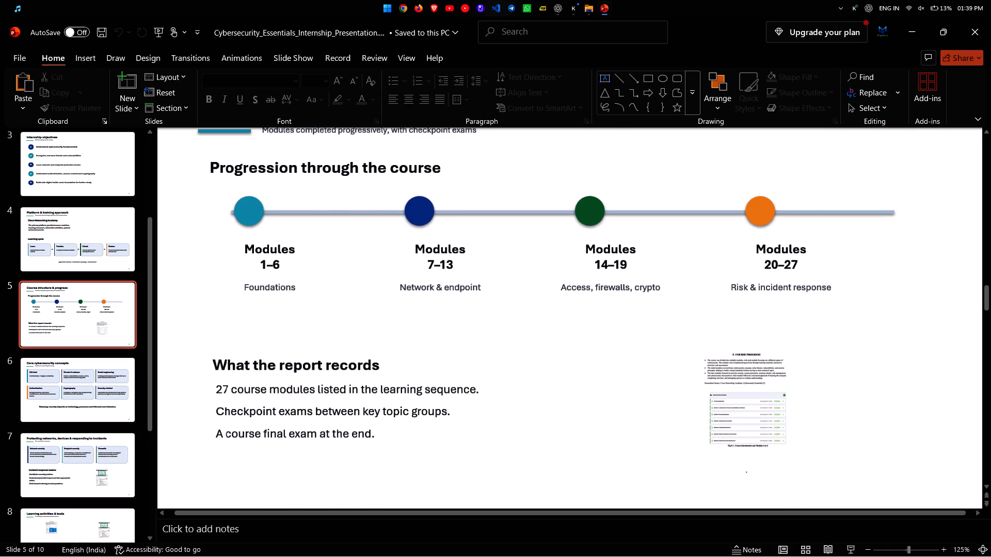
ctrl+scroll(872, 435, down, 1)
scroll(867, 435, up, 1)
scroll(867, 435, down, 1)
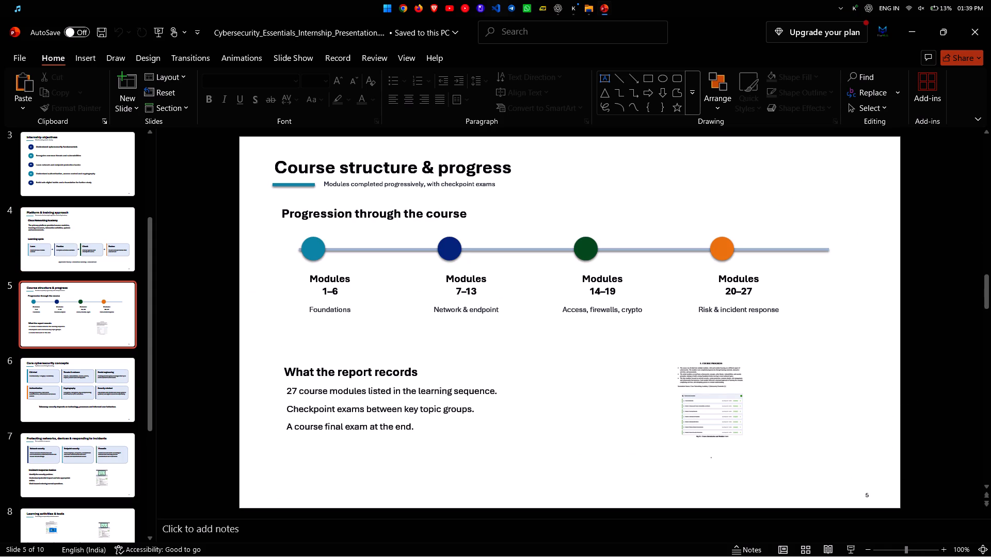
click(722, 412)
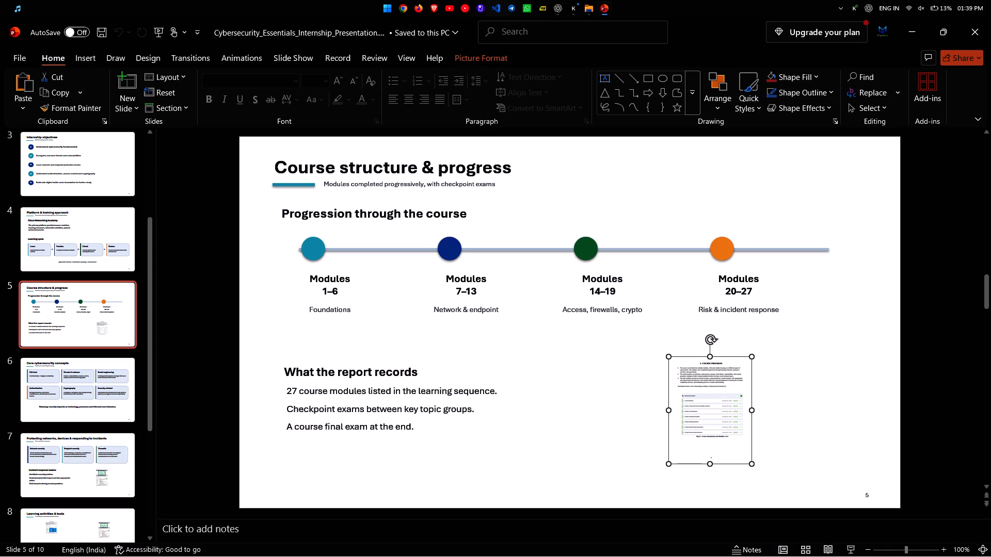
key(Delete)
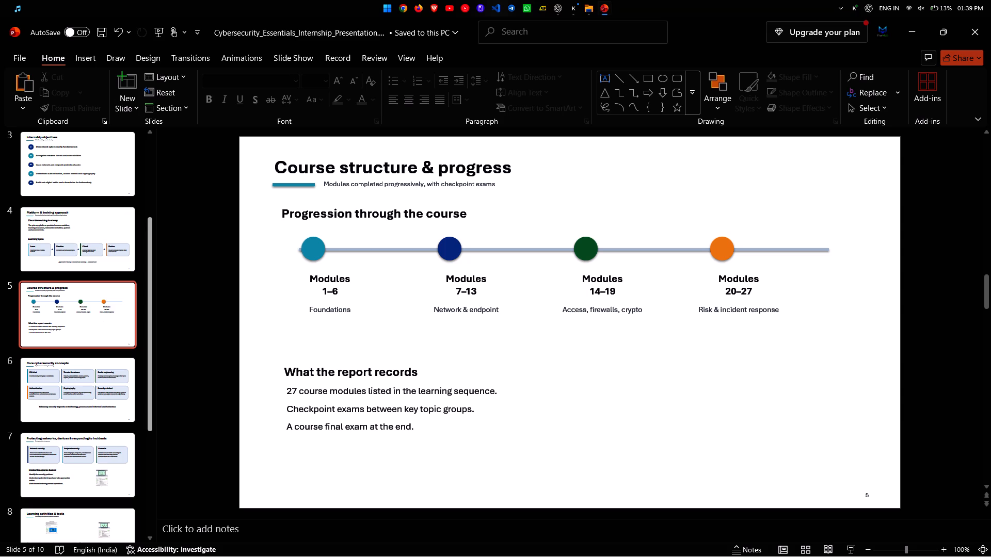
Delete the Packet Tracer report-page picture beside "Incident response basics" on slide 7.
click(58, 373)
scroll(54, 406, down, 1)
click(49, 361)
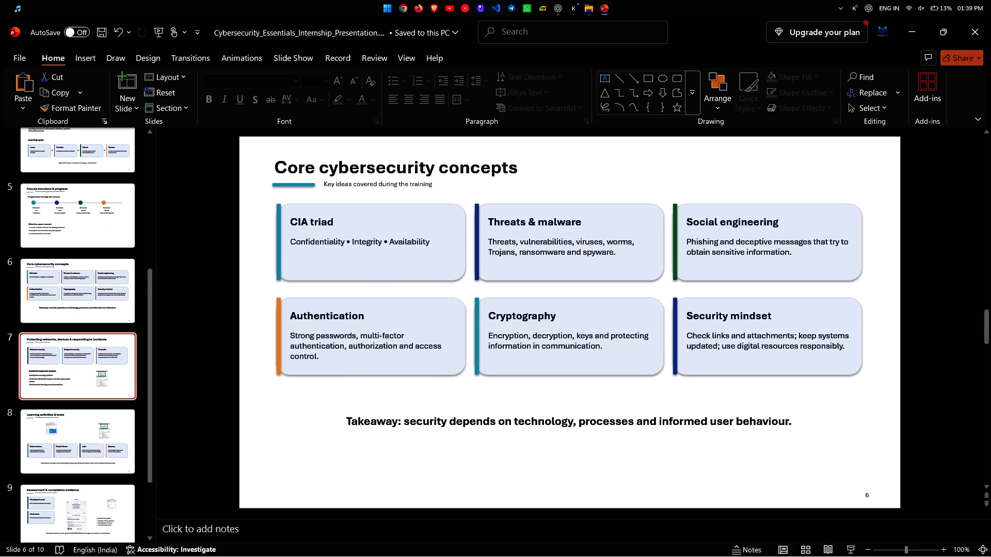
scroll(49, 361, down, 1)
click(701, 406)
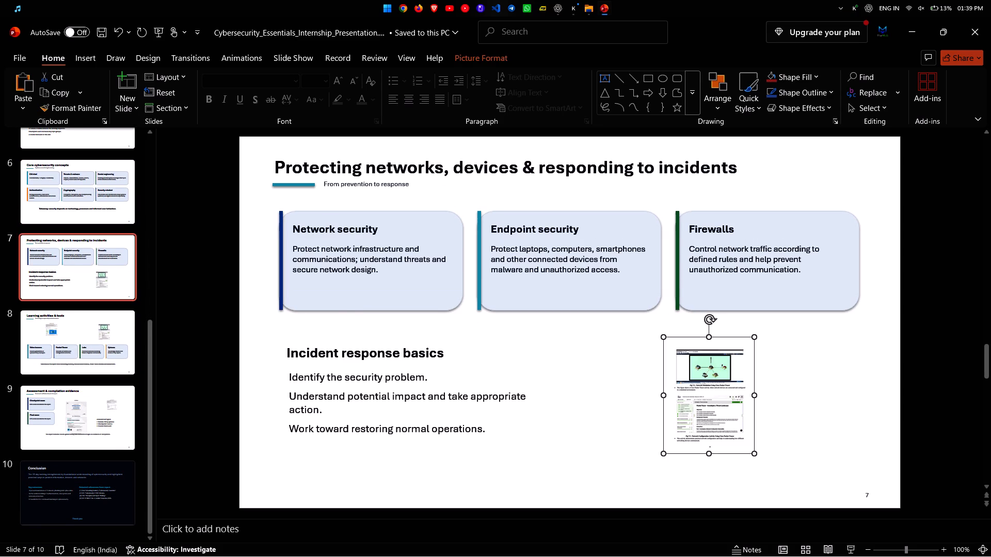
ctrl+scroll(831, 417, up, 2)
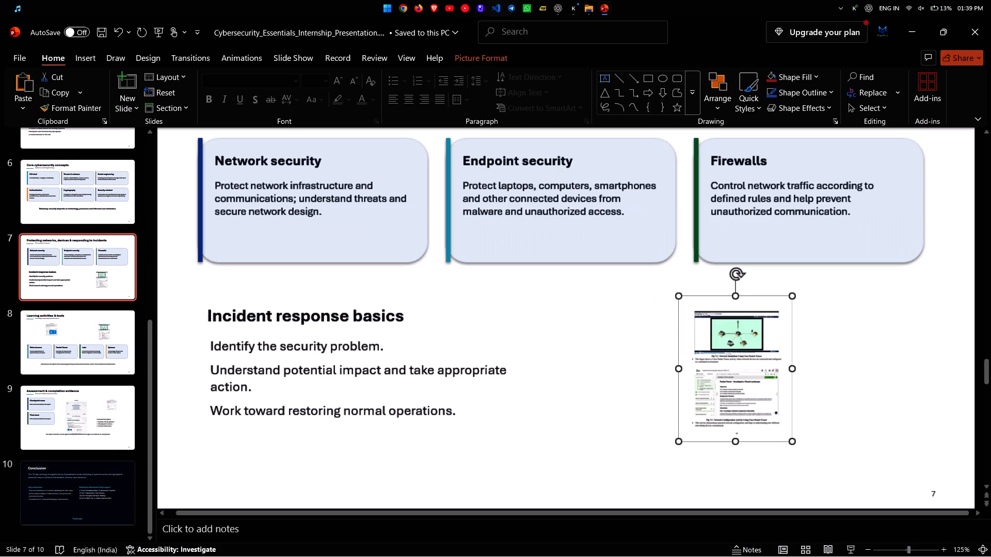
ctrl+scroll(831, 417, up, 1)
click(678, 352)
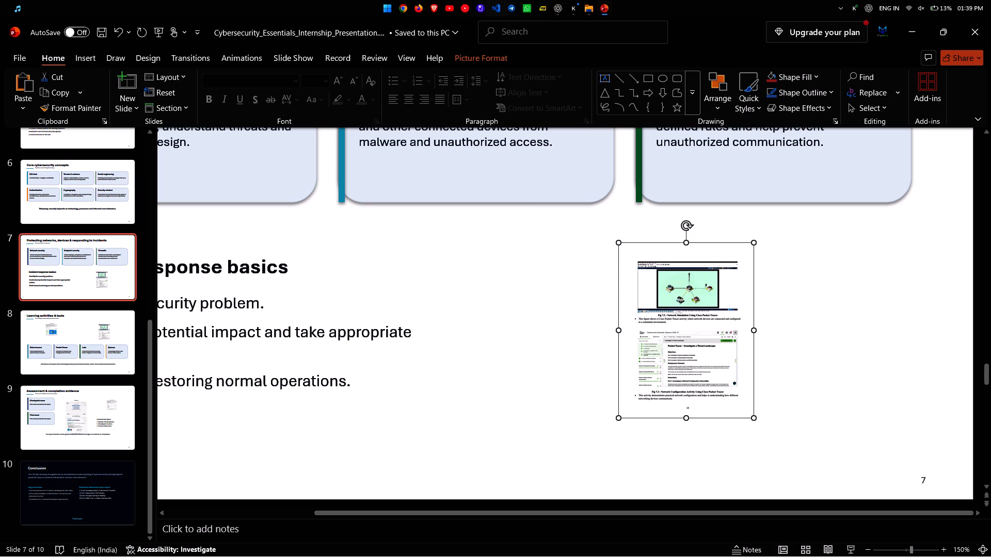
key(Delete)
Examine the two report-page pictures on slide 8, "Learning activities & tools".
ctrl+scroll(568, 361, down, 1)
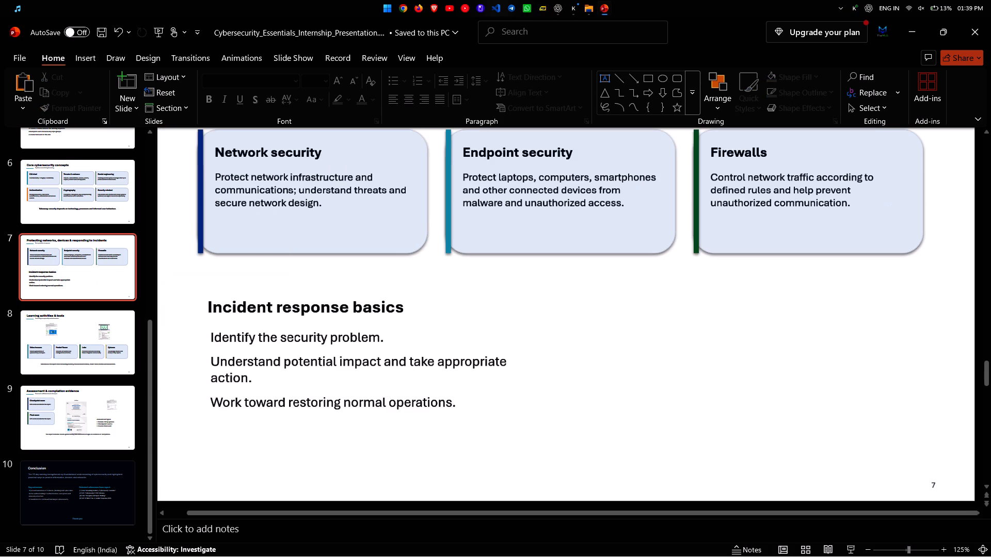
click(86, 325)
scroll(418, 224, up, 1)
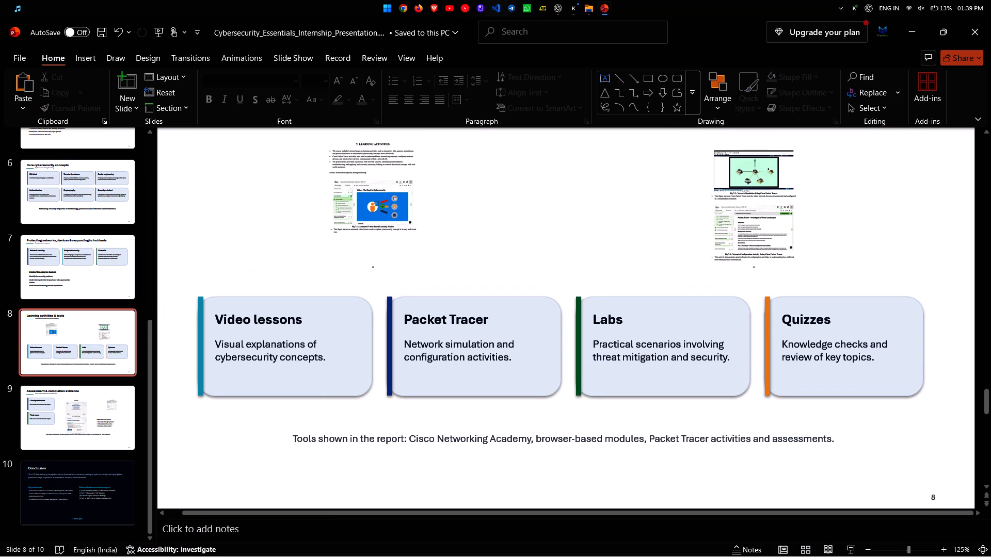
scroll(418, 224, up, 1)
scroll(510, 259, up, 3)
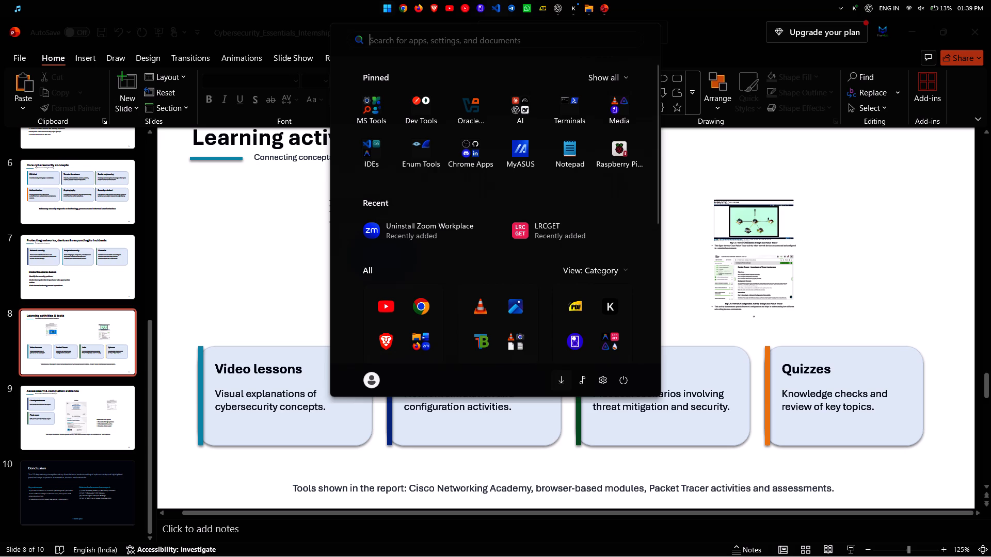
Open the Screenshots folder inside Pictures in a new File Explorer window.
key(super+e)
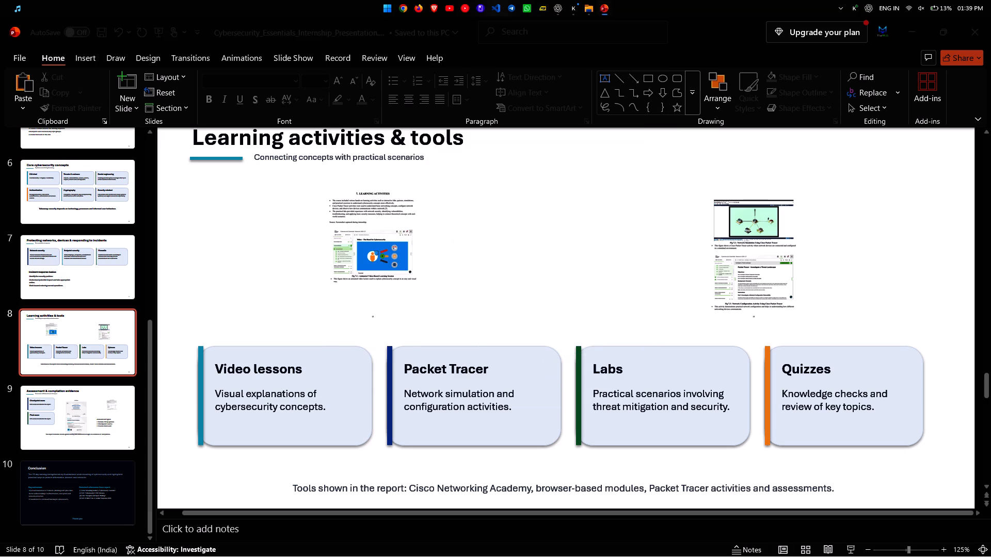
scroll(31, 184, up, 2)
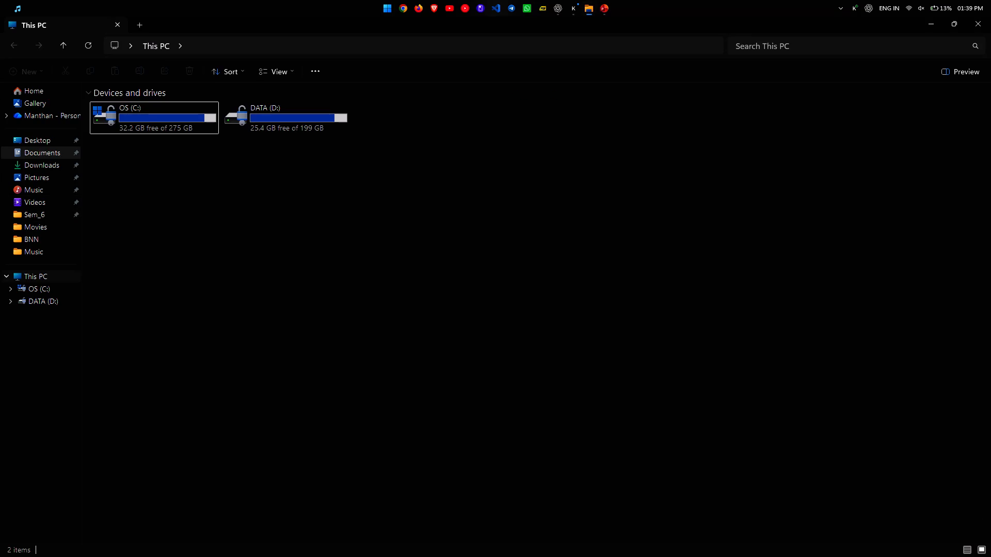
click(42, 182)
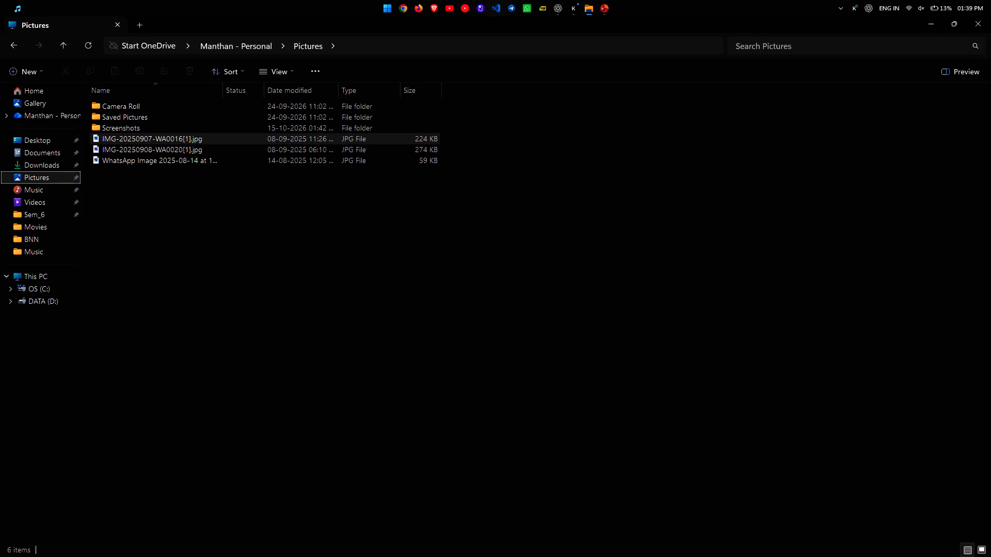
double_click(120, 123)
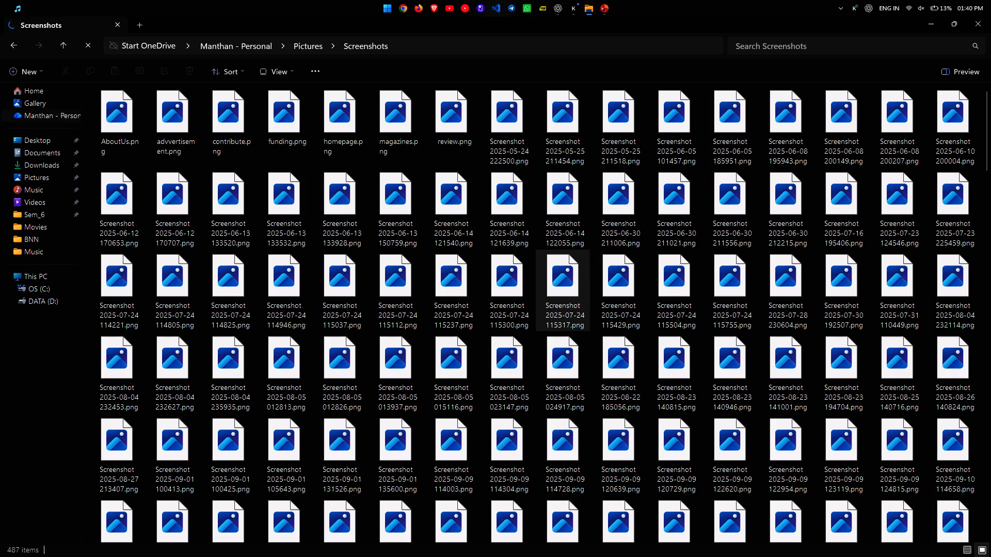
Look through the captures in the Screenshots folder, from the newest back to early 2026, and close the window.
scroll(559, 310, down, 2)
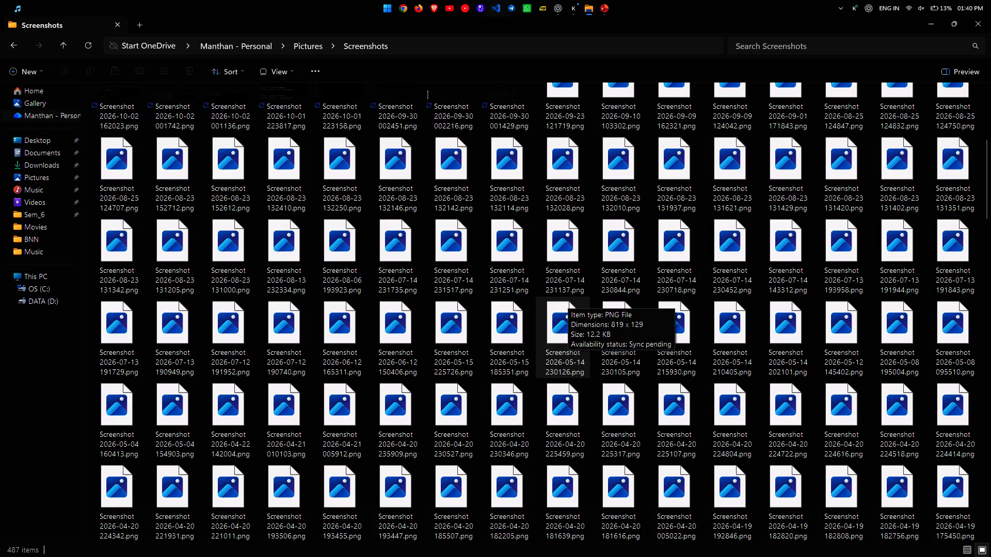
scroll(559, 310, up, 7)
ctrl+scroll(559, 310, up, 4)
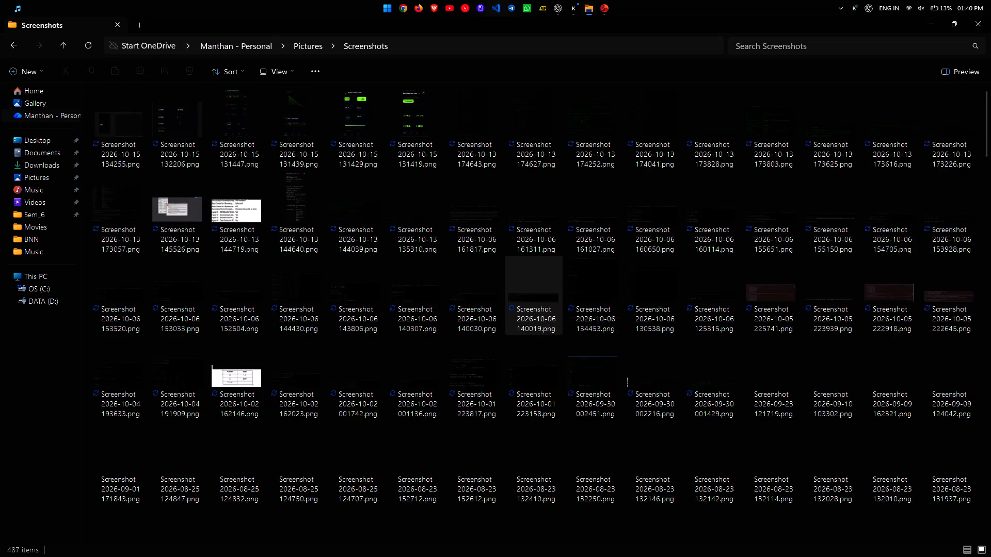
ctrl+scroll(559, 310, up, 7)
scroll(553, 317, down, 3)
ctrl+scroll(553, 317, up, 2)
scroll(553, 317, up, 1)
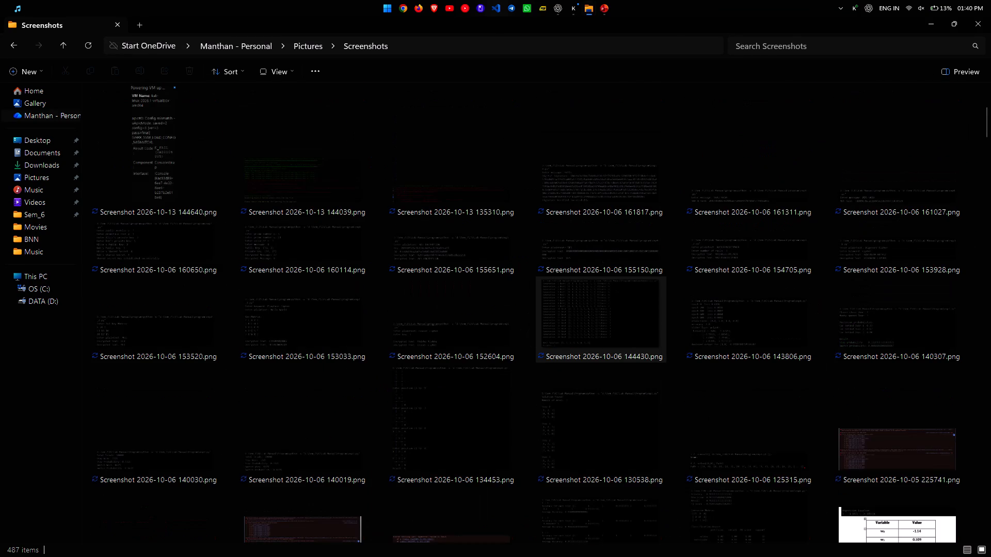
scroll(553, 317, up, 4)
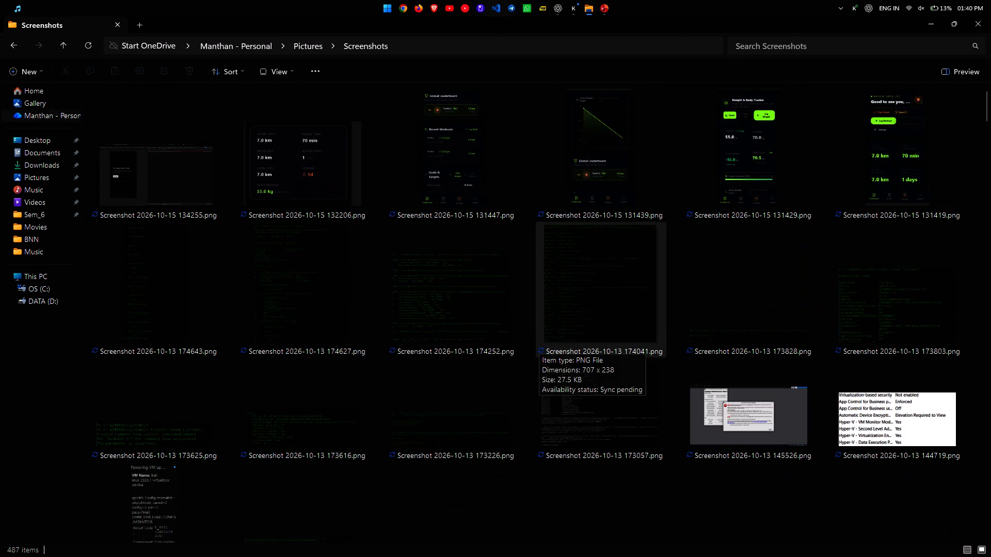
scroll(535, 352, down, 5)
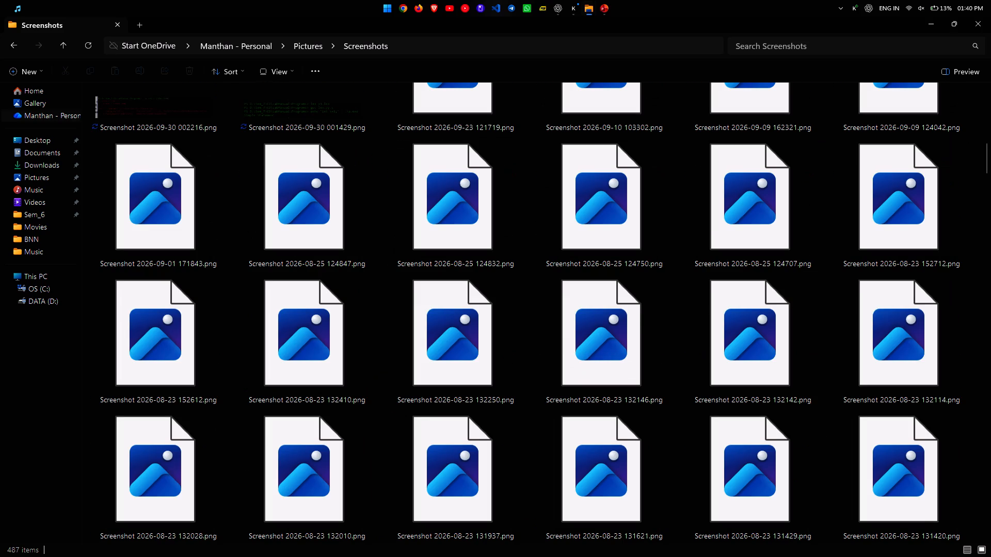
scroll(535, 353, down, 1)
scroll(535, 353, up, 1)
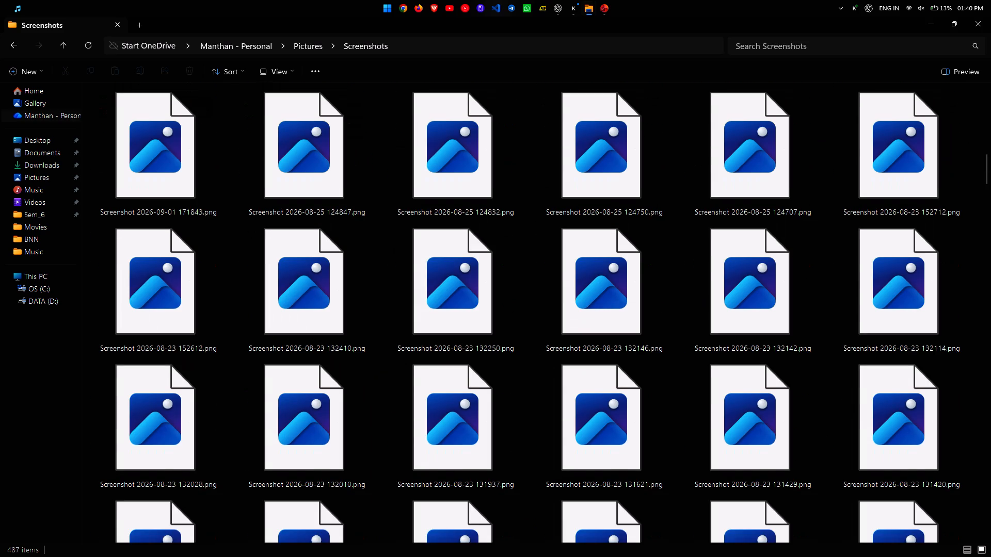
scroll(535, 353, up, 2)
scroll(535, 353, down, 3)
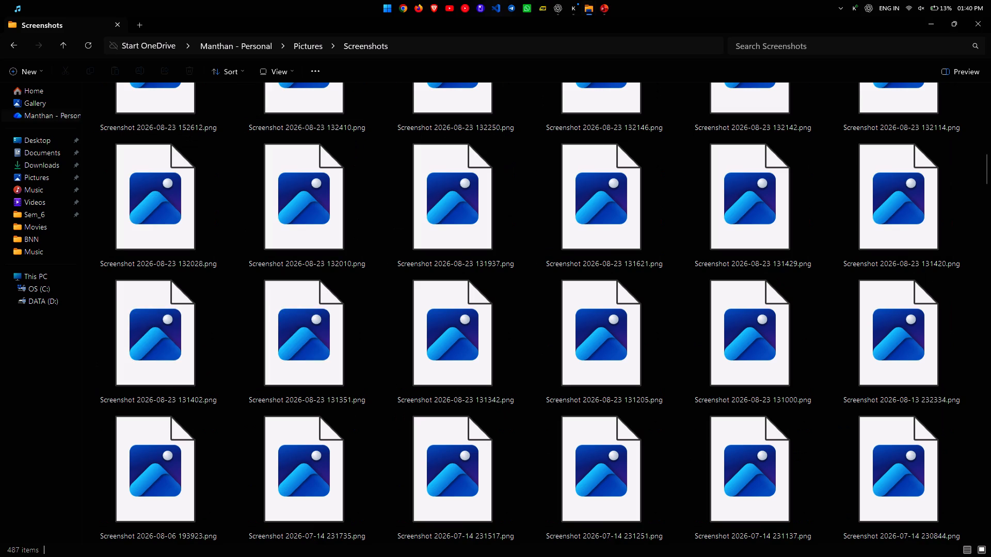
scroll(535, 353, down, 10)
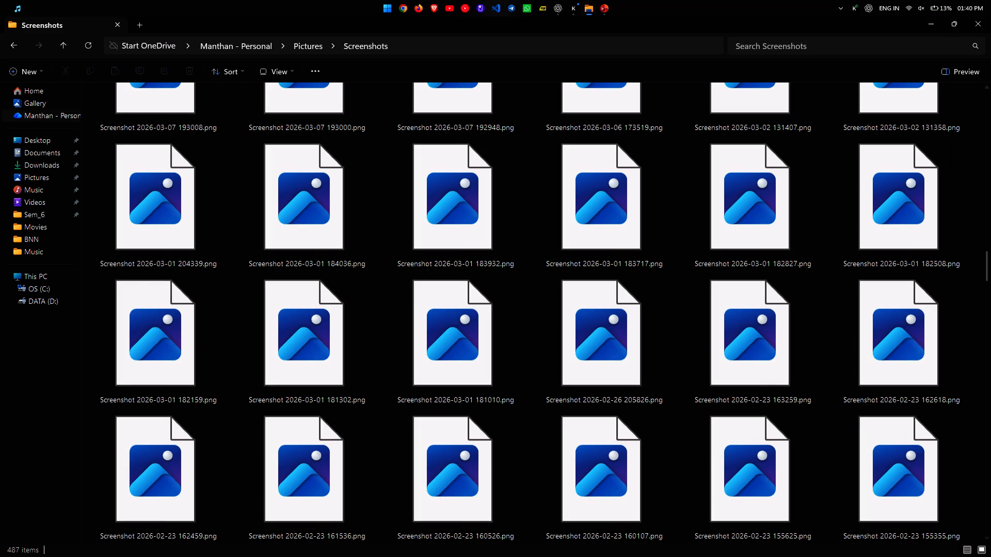
click(978, 27)
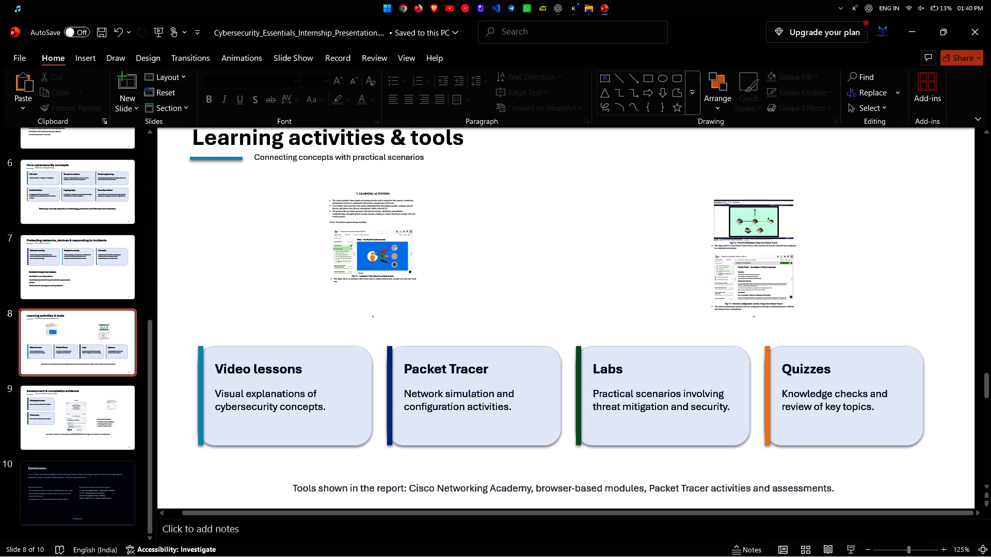
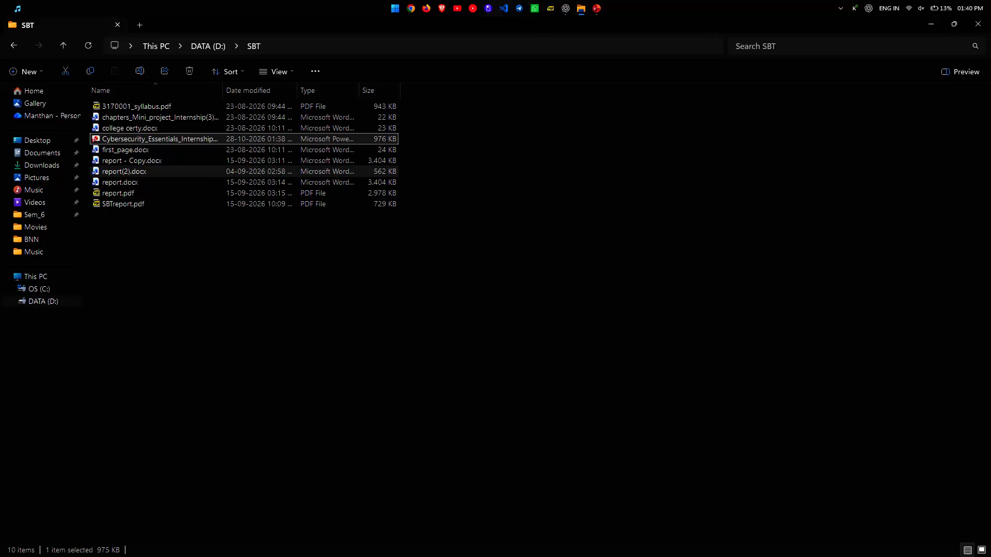
Open report.docx from the SBT folder in Word.
double_click(211, 177)
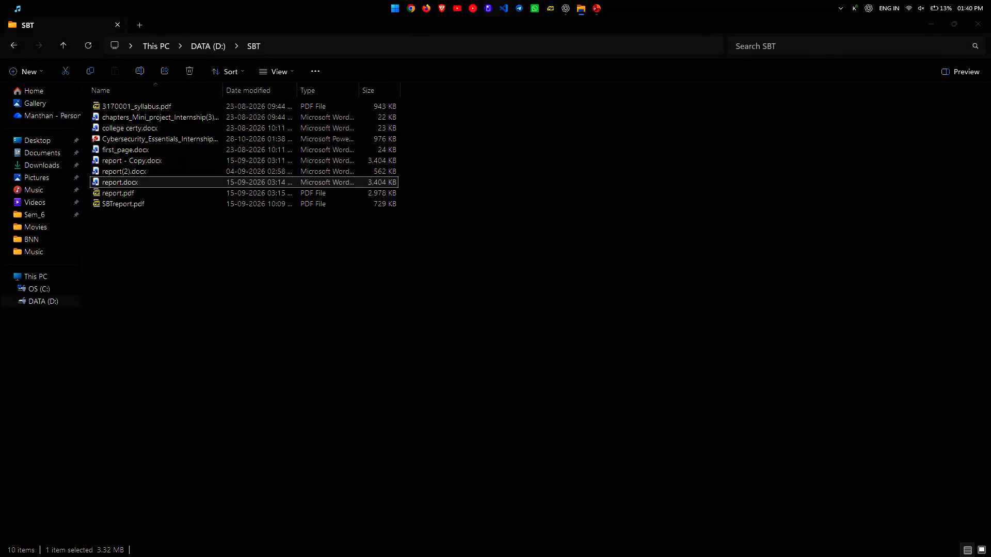
Find Fig 7.1, "Animated Video-Based Learning Session", in the report and copy its screenshot.
scroll(340, 363, down, 16)
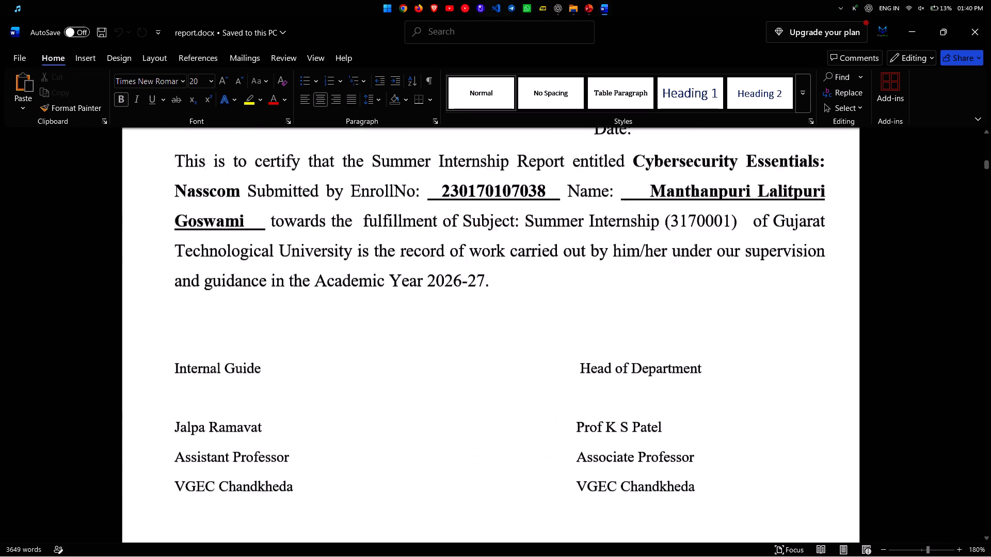
scroll(335, 339, down, 6)
ctrl+scroll(346, 256, down, 3)
scroll(346, 256, down, 2)
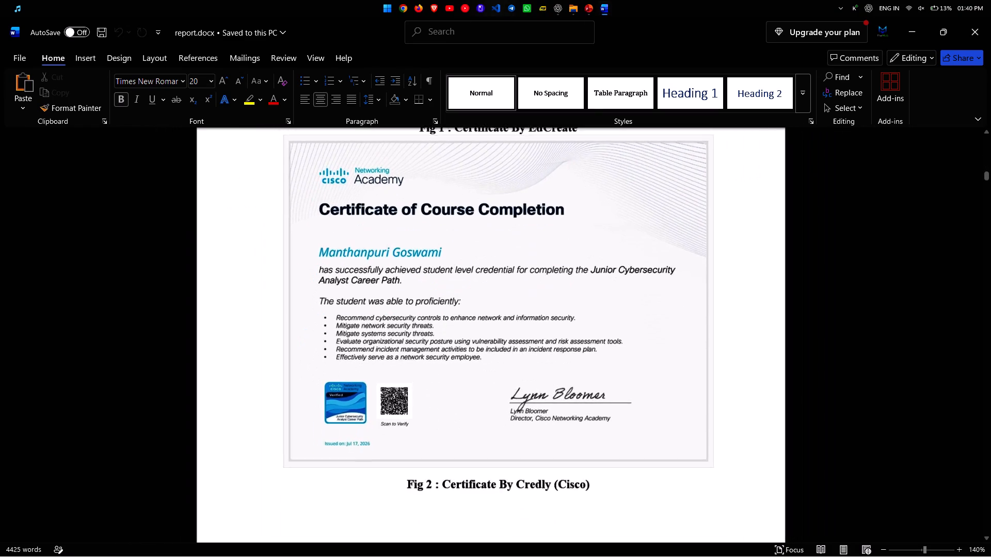
scroll(346, 256, down, 20)
scroll(346, 256, down, 14)
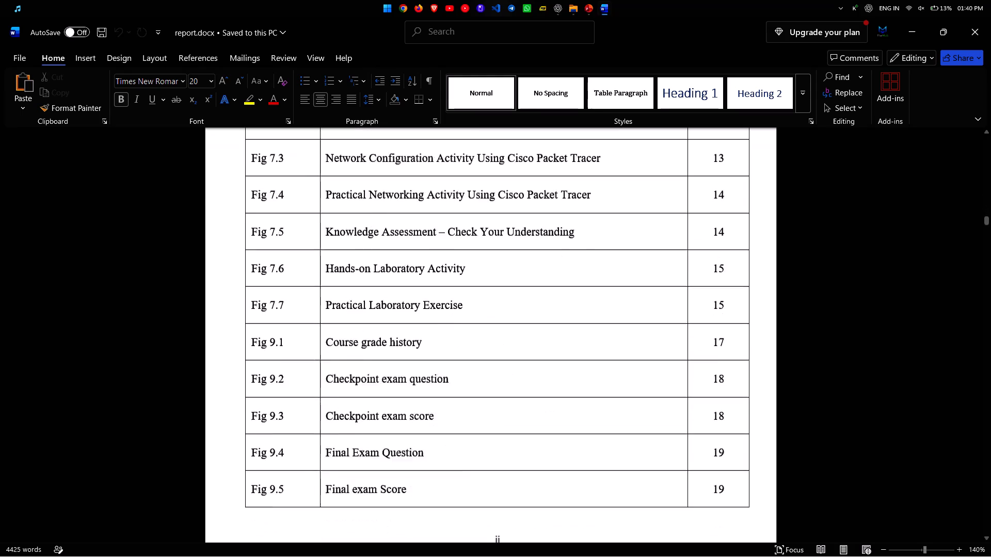
scroll(342, 264, down, 20)
scroll(342, 264, down, 20)
scroll(342, 264, down, 4)
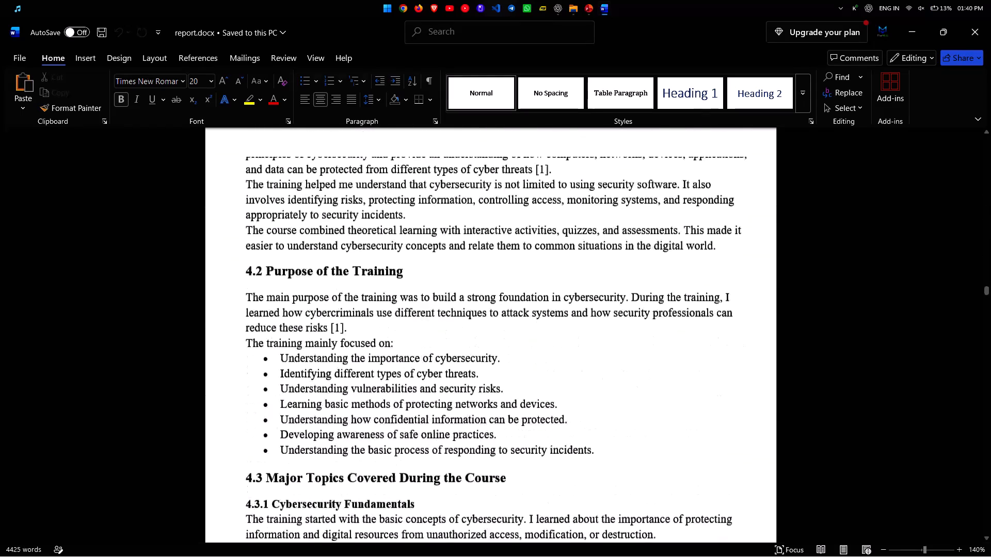
scroll(337, 278, down, 20)
scroll(337, 278, down, 20)
scroll(337, 278, down, 4)
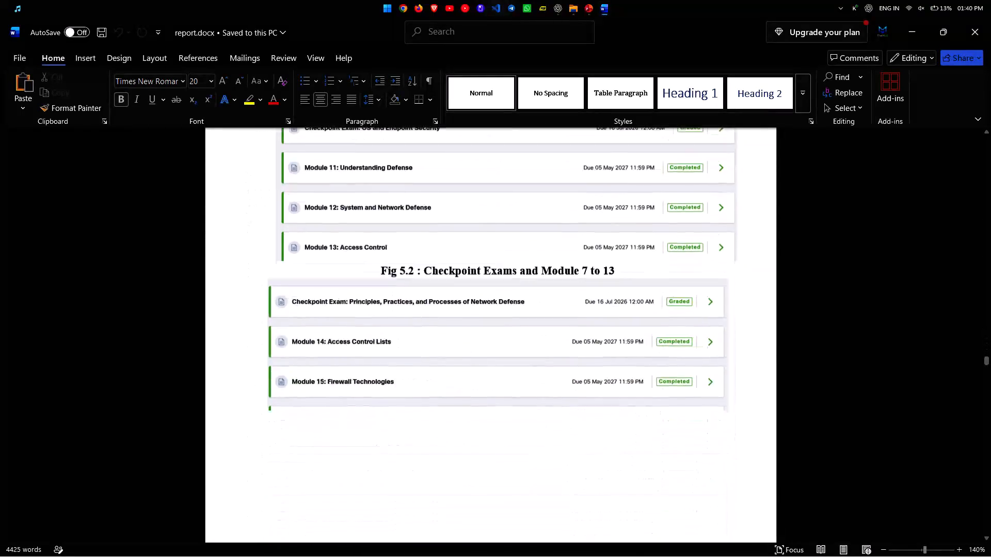
scroll(333, 289, down, 20)
scroll(333, 289, down, 11)
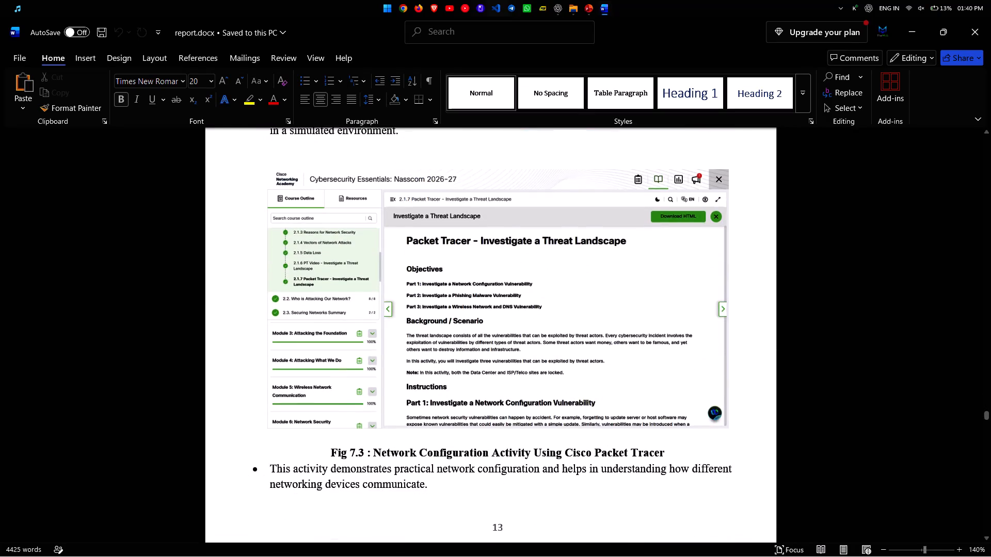
ctrl+scroll(333, 289, up, 4)
ctrl+scroll(333, 289, down, 5)
scroll(333, 289, up, 12)
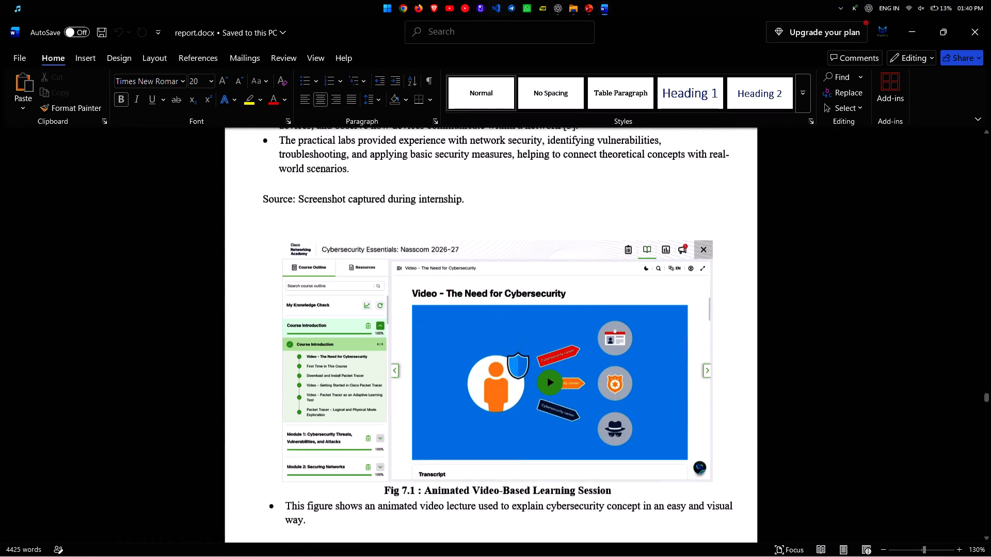
scroll(333, 289, up, 1)
scroll(369, 384, down, 4)
click(405, 271)
click(400, 195)
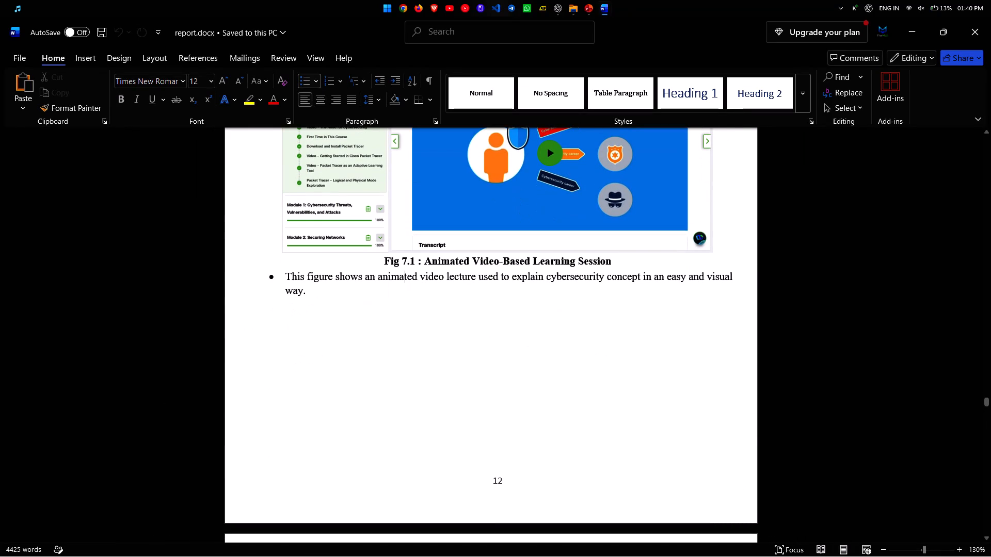
key(ctrl+c)
Switch to the PowerPoint presentation and delete the report-page picture showing the video lesson on slide 8.
key(alt+Tab)
key(alt+Tab)
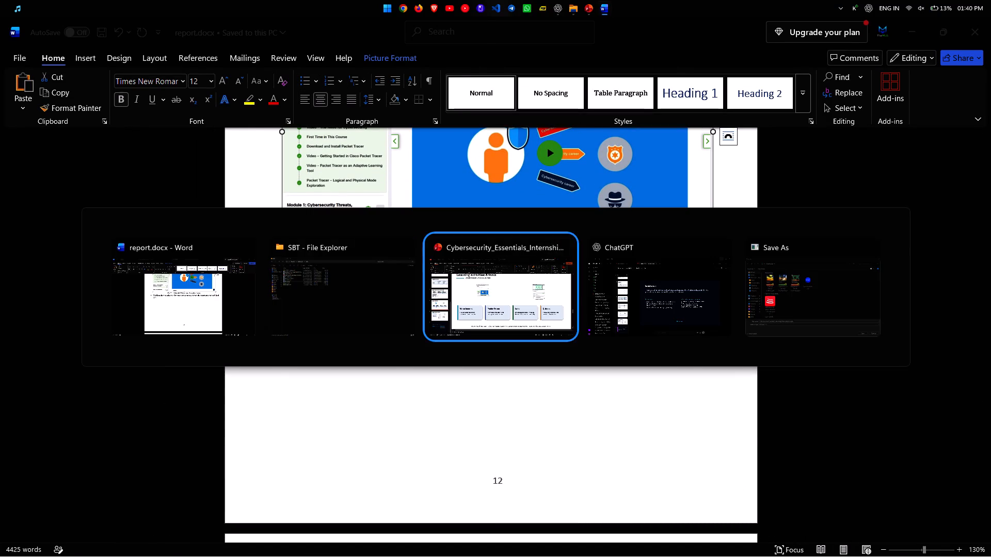
click(404, 256)
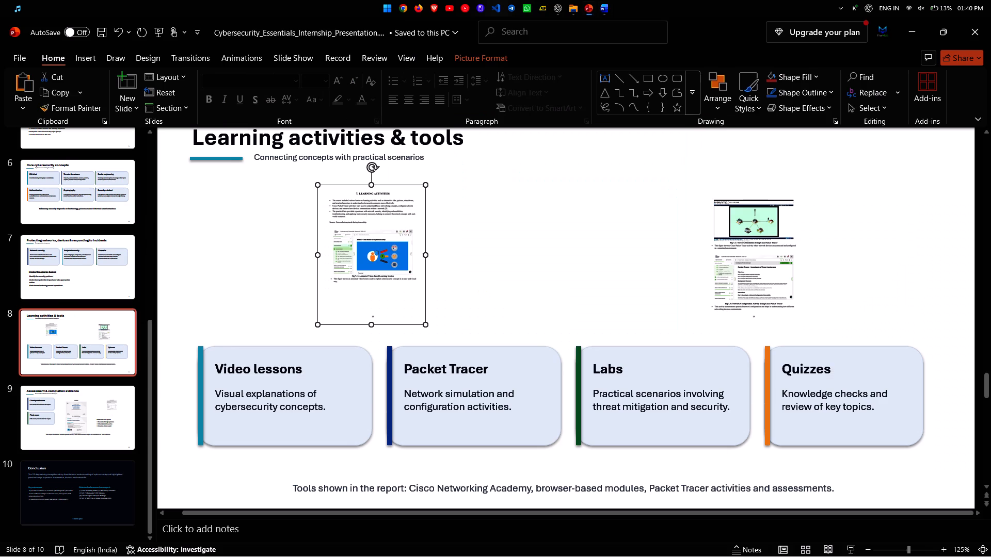
key(Delete)
Paste the copied video-lesson screenshot onto slide 8 and shrink it to about 15 cm wide.
click(306, 233)
double_click(306, 233)
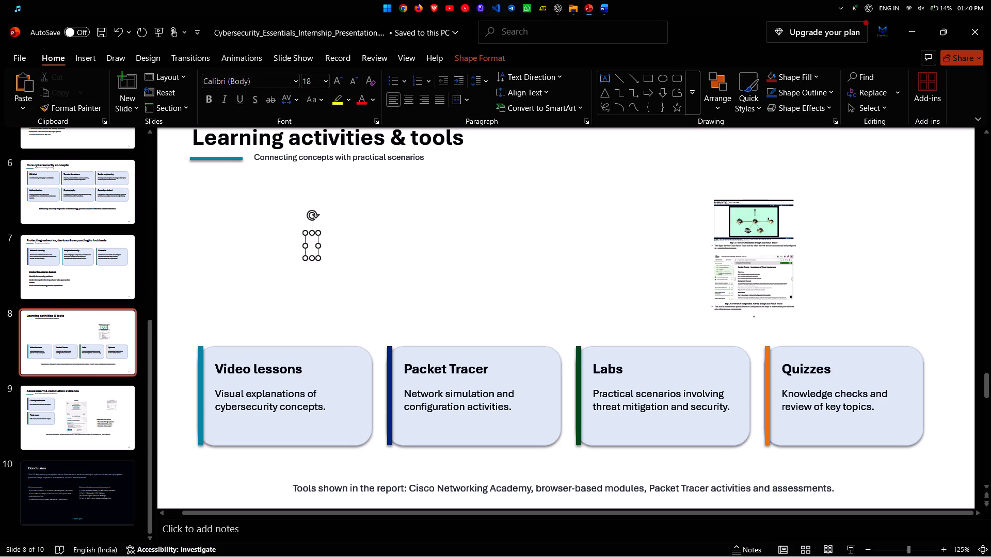
click(340, 251)
key(ctrl+v)
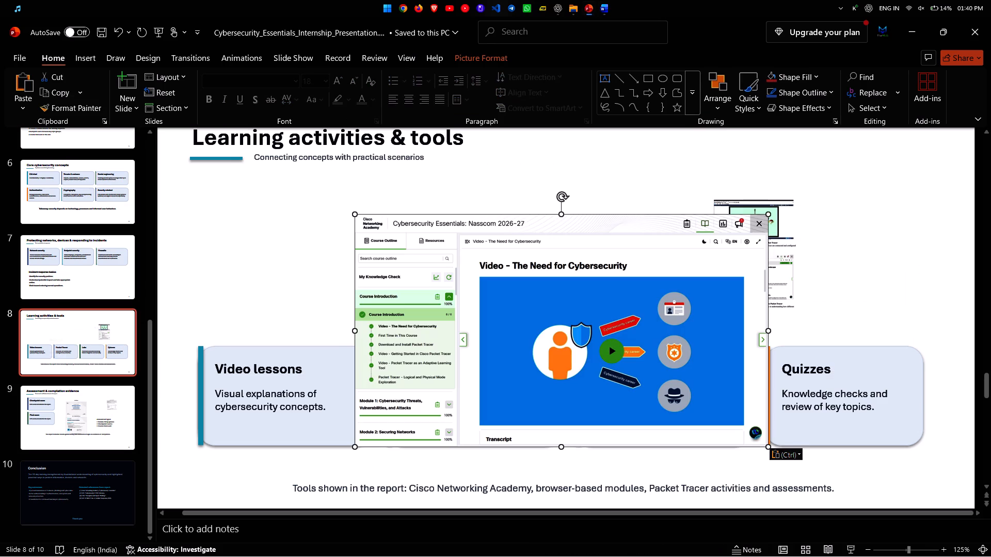
ctrl+drag(766, 444, 740, 428)
ctrl+drag(740, 428, 694, 410)
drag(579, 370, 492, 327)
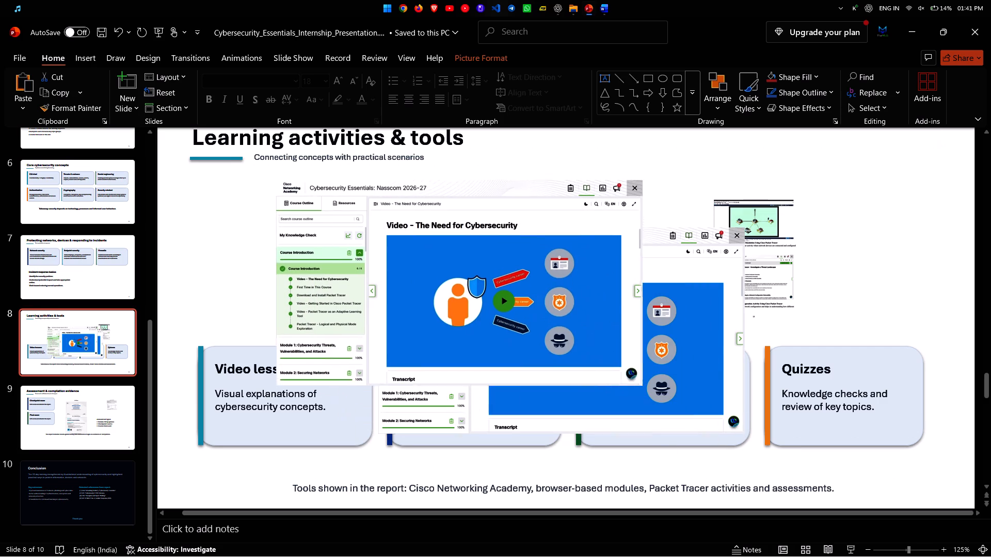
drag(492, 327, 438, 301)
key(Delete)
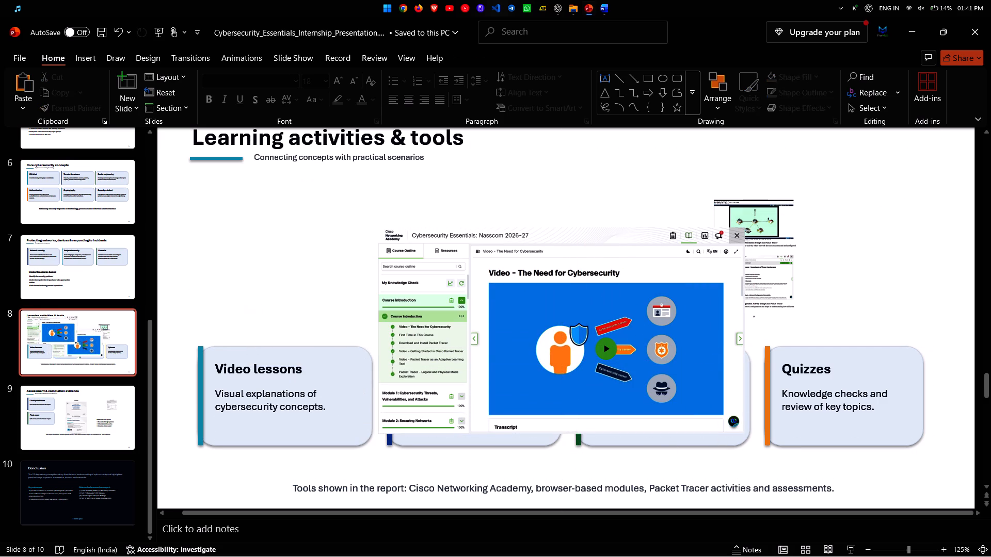
Move the video-lesson screenshot above the "Video lessons" and "Packet Tracer" cards and shrink it to about 11.5 cm wide.
click(530, 357)
drag(530, 357, 340, 287)
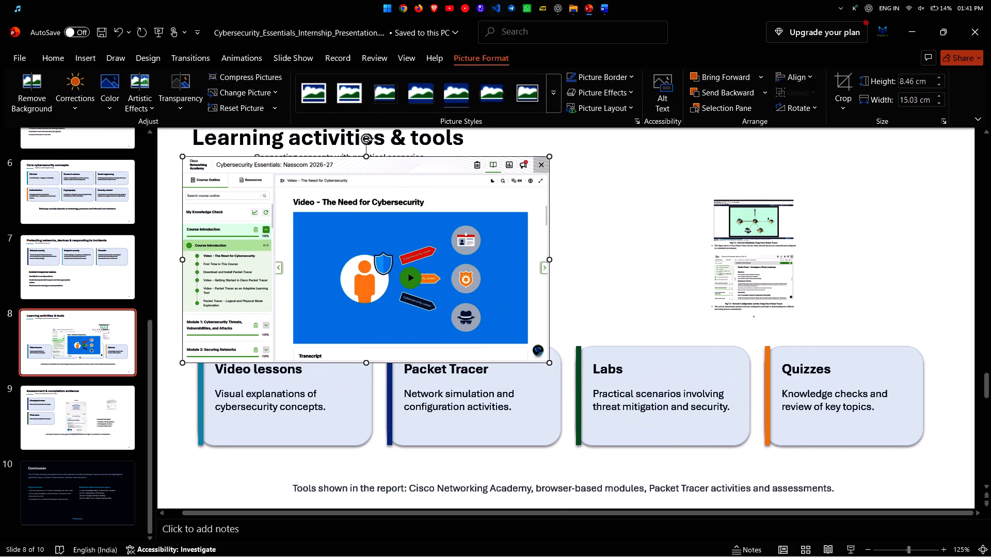
ctrl+drag(548, 365, 535, 356)
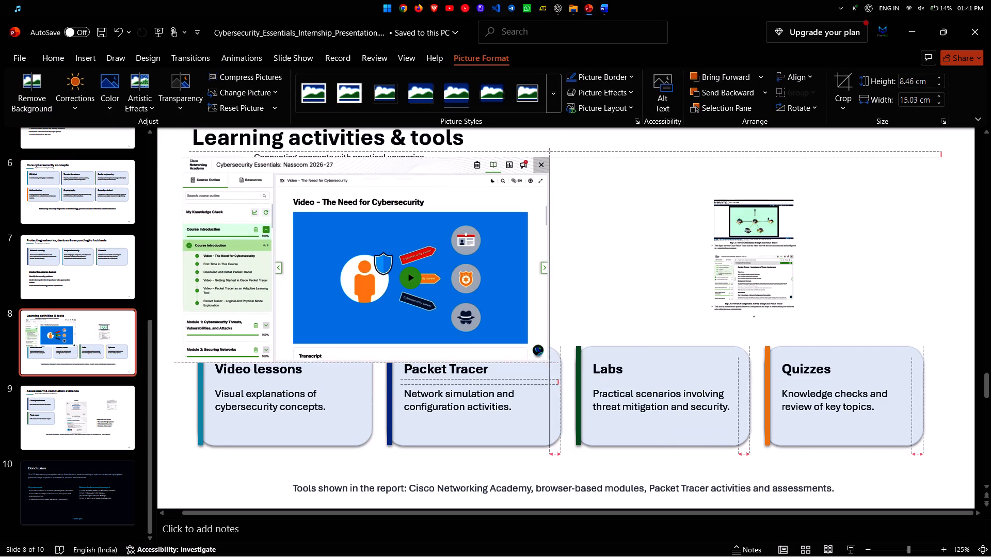
ctrl+drag(535, 356, 501, 334)
drag(400, 280, 421, 276)
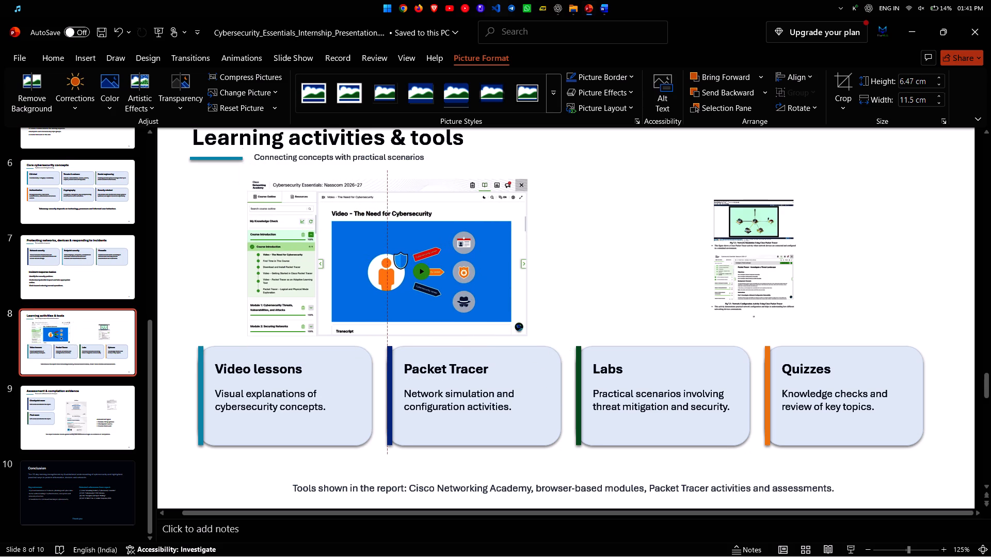
drag(421, 276, 423, 266)
Delete the remaining report-page picture with the two Packet Tracer figures on slide 8.
click(734, 226)
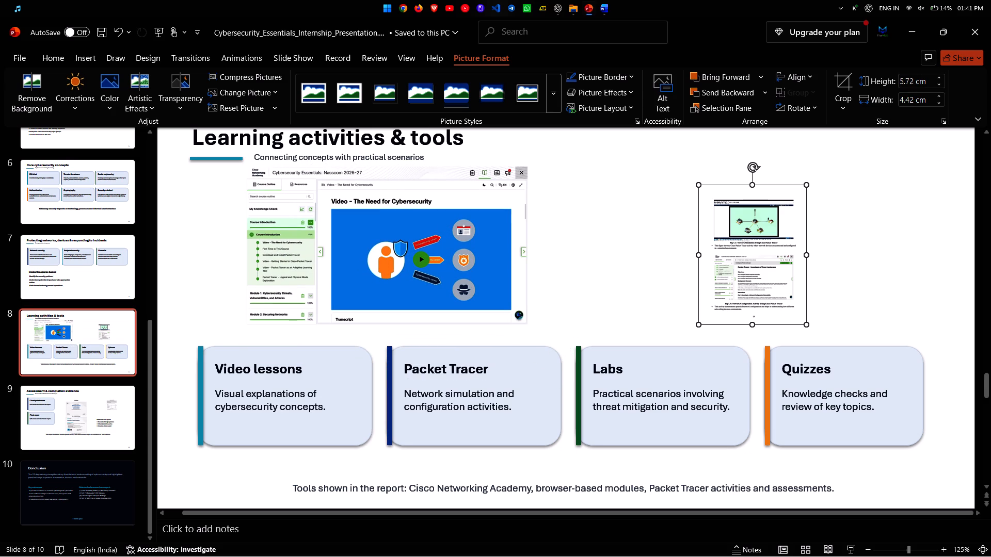
key(Delete)
Fine-tune the video-lesson screenshot's position between the slide subtitle and the "Video lessons" and "Packet Tracer" cards.
drag(346, 193, 351, 200)
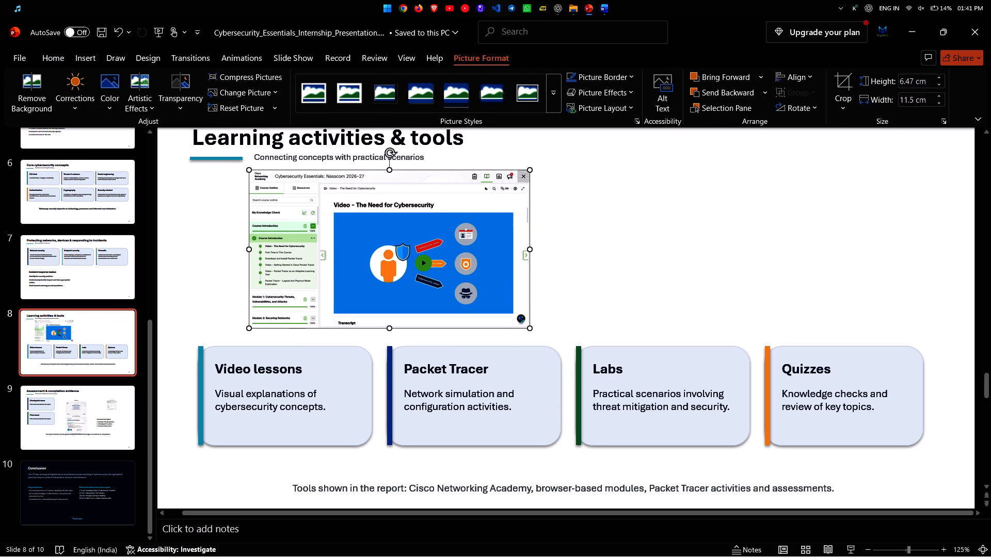
drag(454, 260, 465, 260)
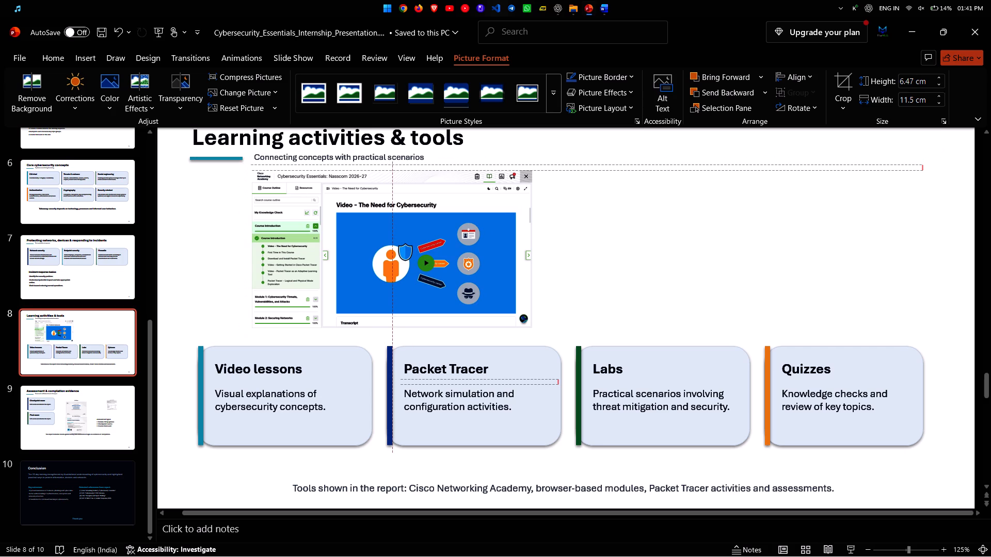
drag(465, 260, 465, 265)
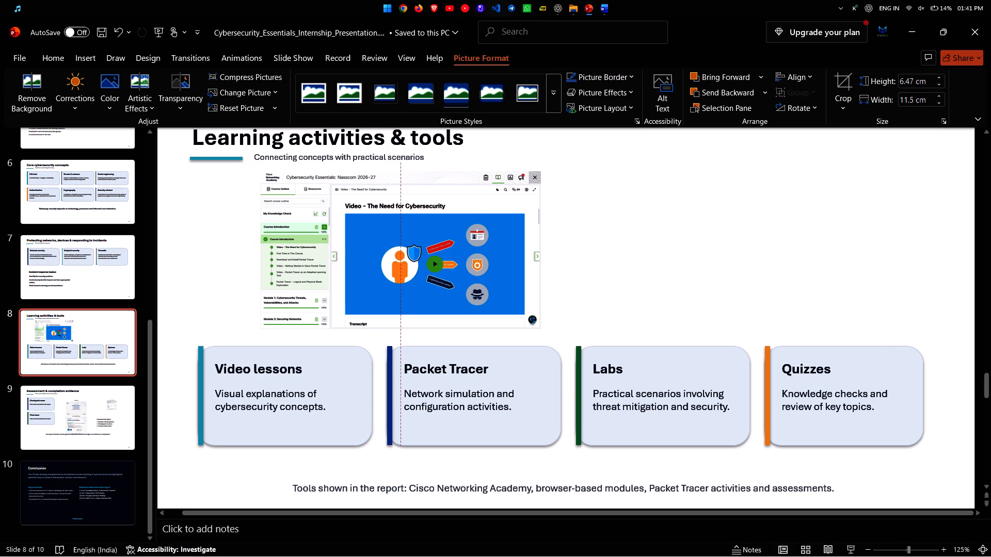
drag(465, 265, 452, 266)
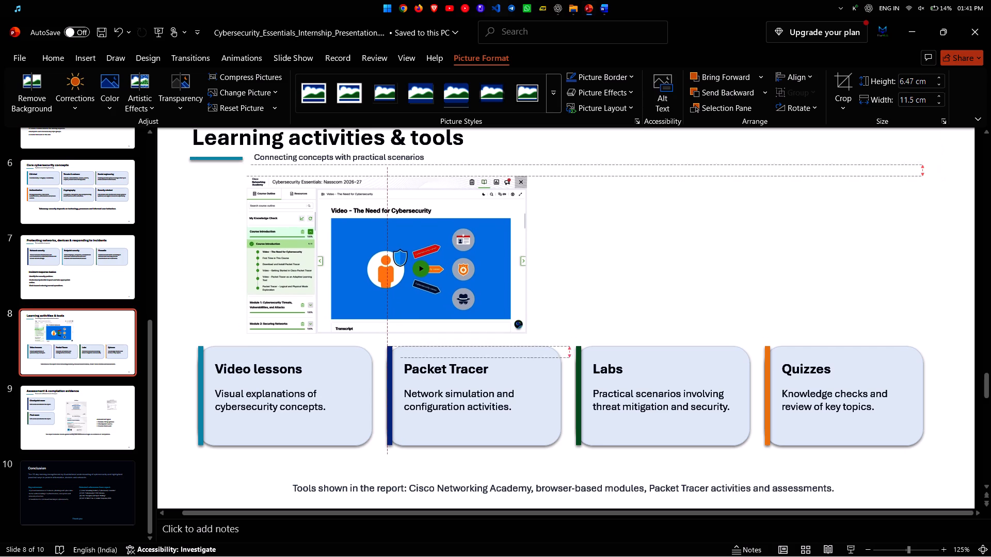
drag(452, 266, 449, 261)
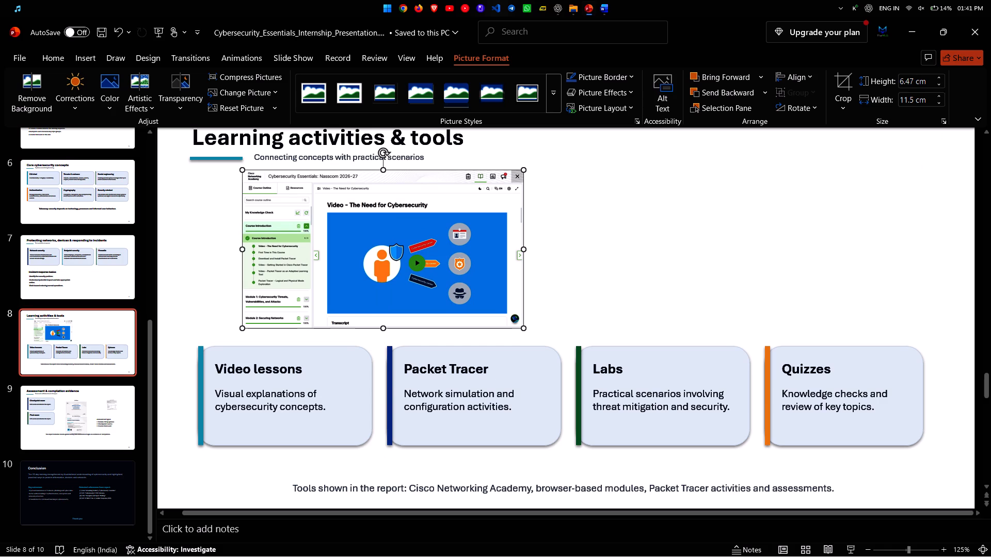
Copy the Fig 7.2 "Network Simulation Using Cisco Packet Tracer" screenshot from report.docx and paste it onto slide 8.
key(alt+Tab)
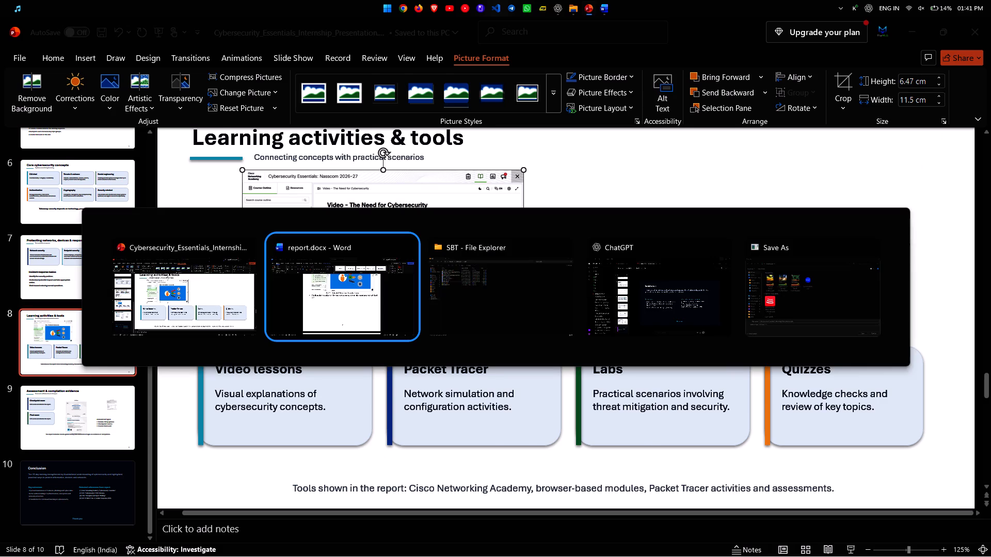
scroll(564, 266, down, 7)
scroll(563, 267, up, 1)
click(557, 272)
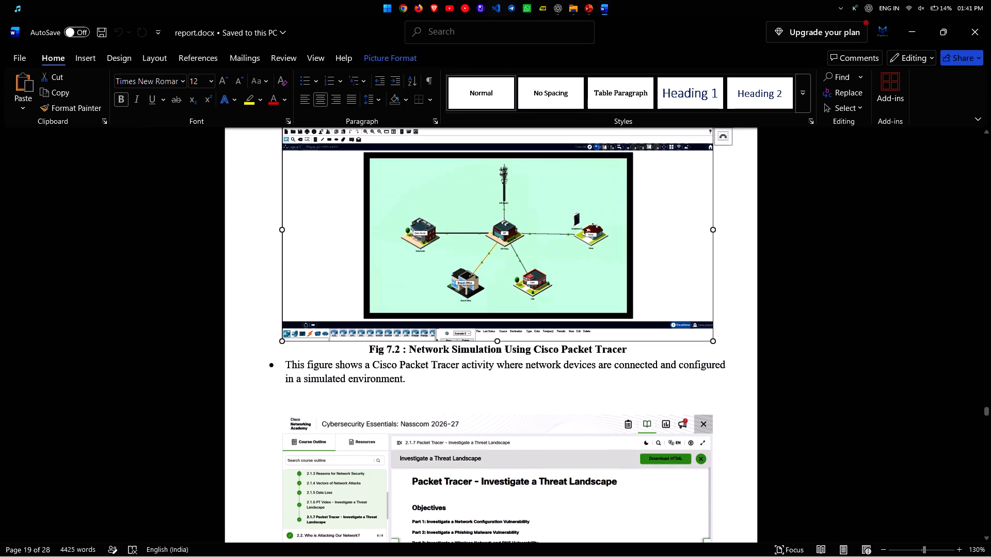
key(ctrl+c)
key(alt+Tab)
click(746, 238)
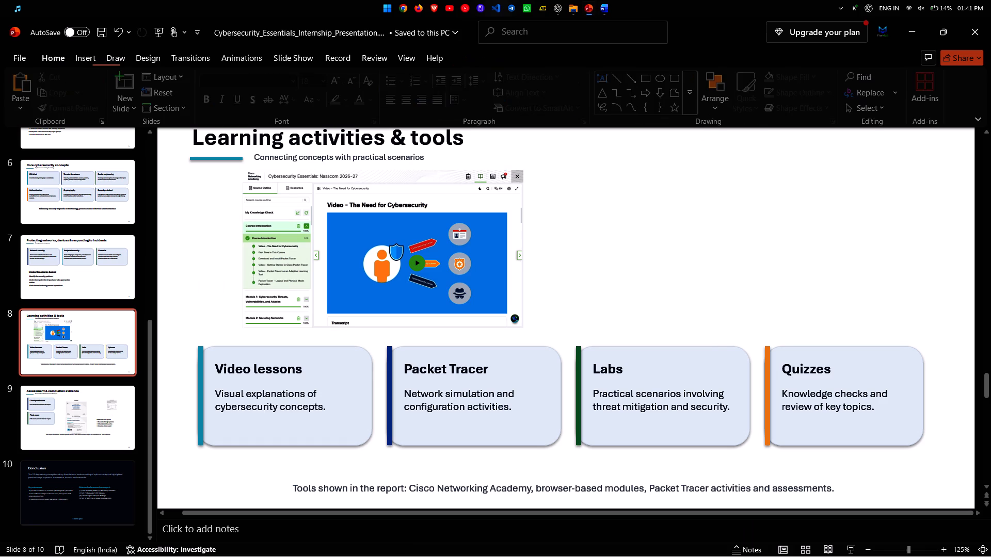
key(ctrl+v)
click(723, 287)
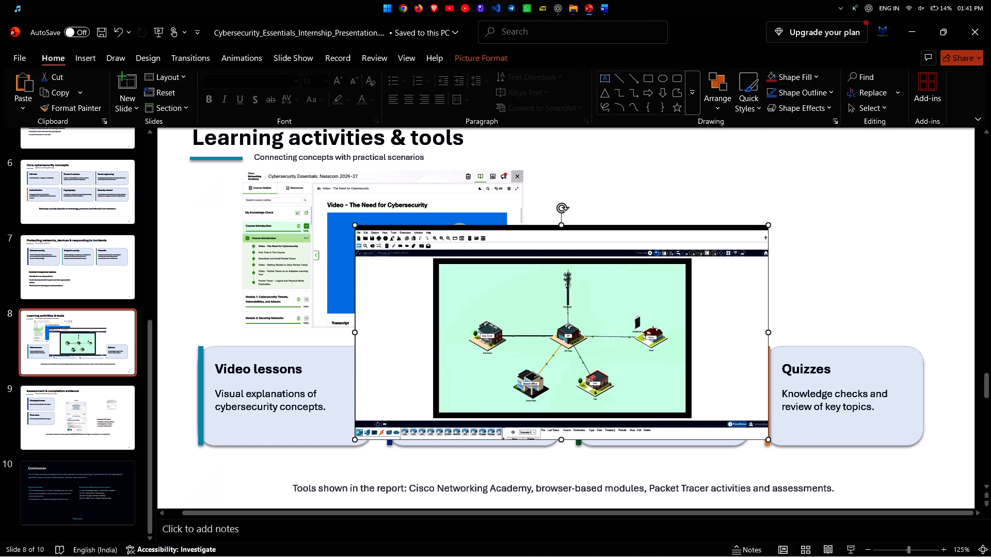
Shrink the Packet Tracer screenshot and place it above the "Labs" and "Quizzes" cards, beside the video-lesson screenshot.
drag(635, 341, 811, 284)
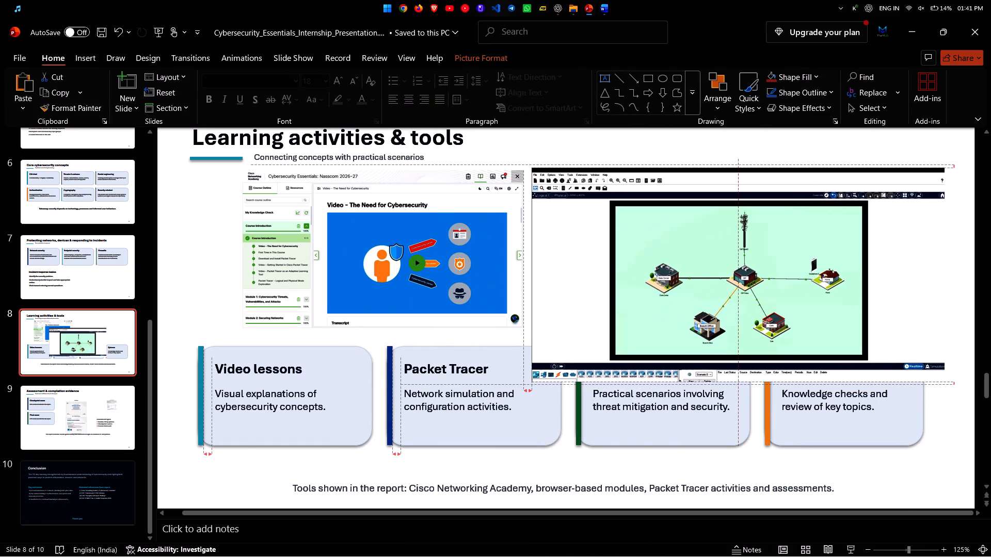
drag(811, 284, 810, 284)
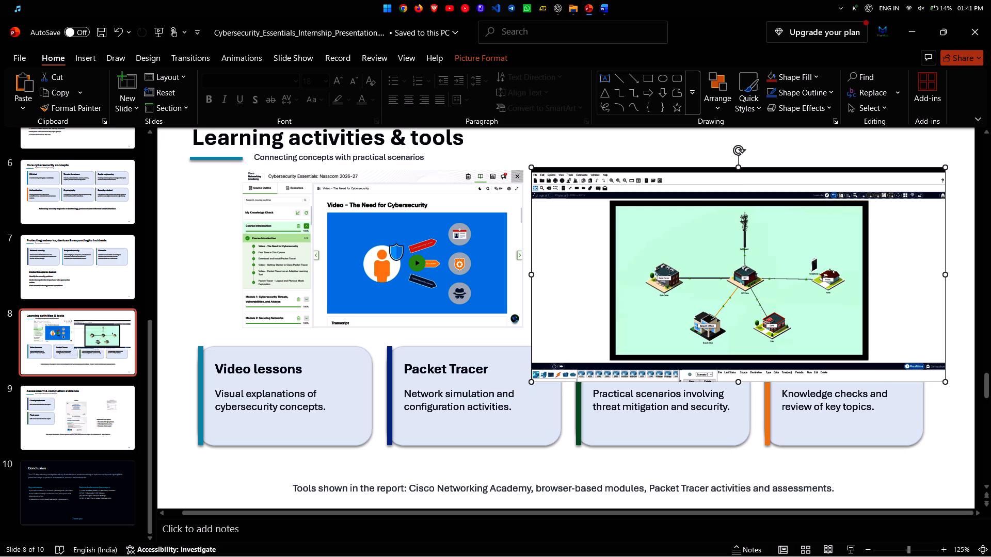
ctrl+drag(532, 381, 566, 323)
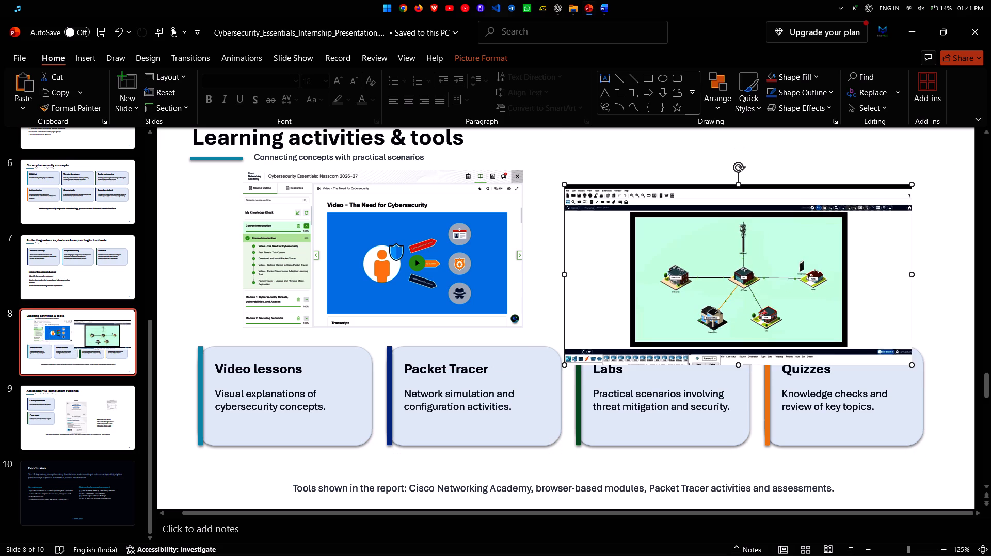
drag(692, 289, 687, 267)
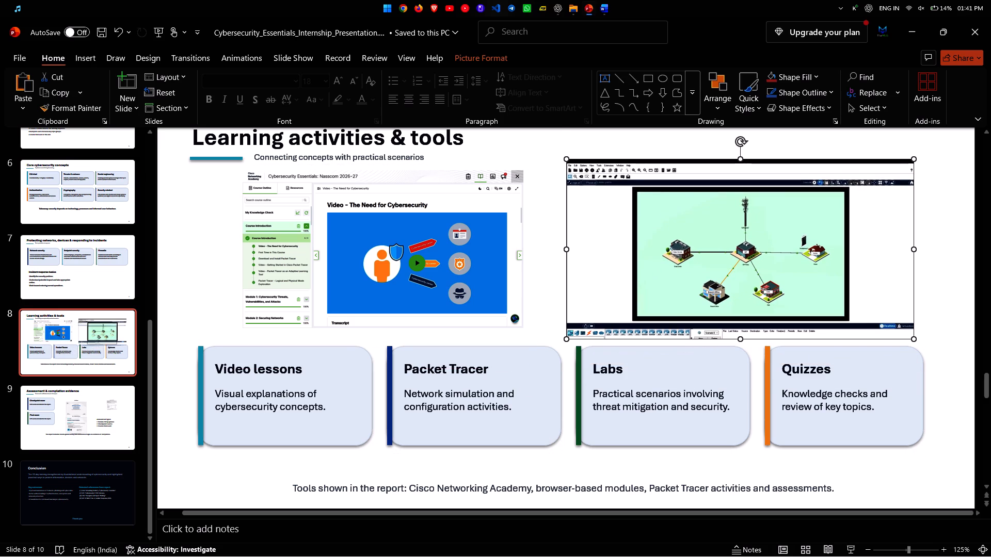
ctrl+drag(564, 339, 587, 318)
drag(663, 227, 658, 238)
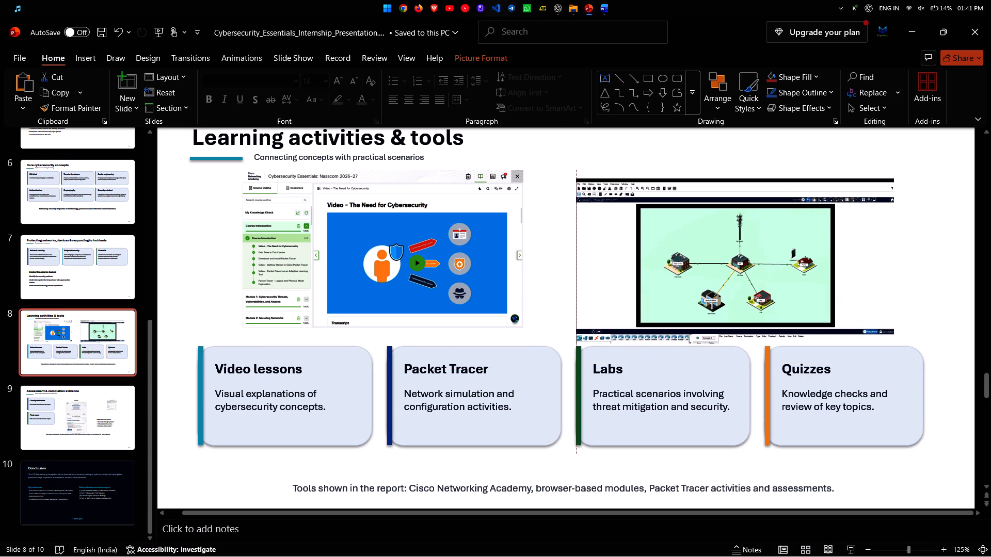
drag(658, 238, 660, 235)
Enlarge the video-lesson screenshot on slide 8 to about 12.02 by 6.77 cm and recentre it above the "Video lessons" and "Packet Tracer" cards.
click(423, 249)
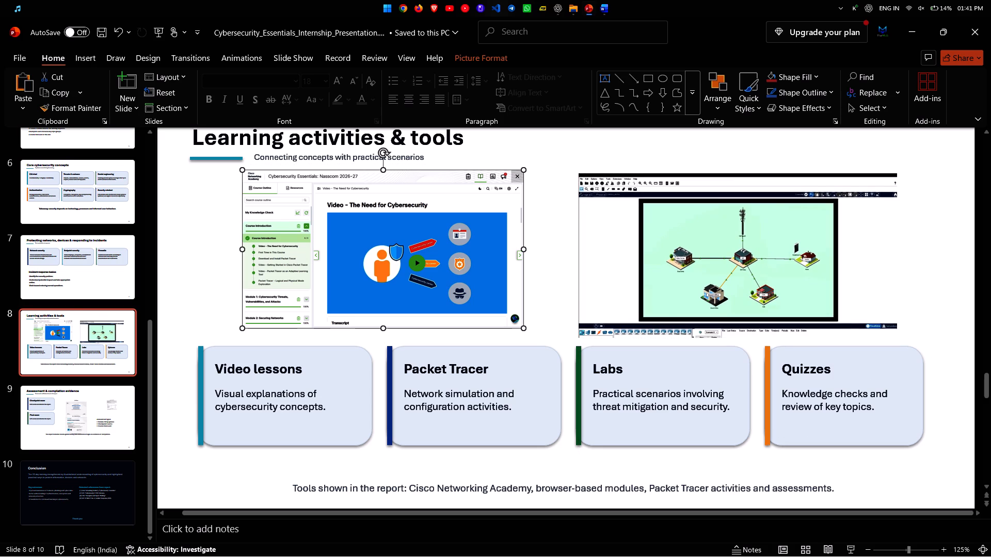
ctrl+drag(523, 329, 528, 321)
drag(456, 235, 450, 240)
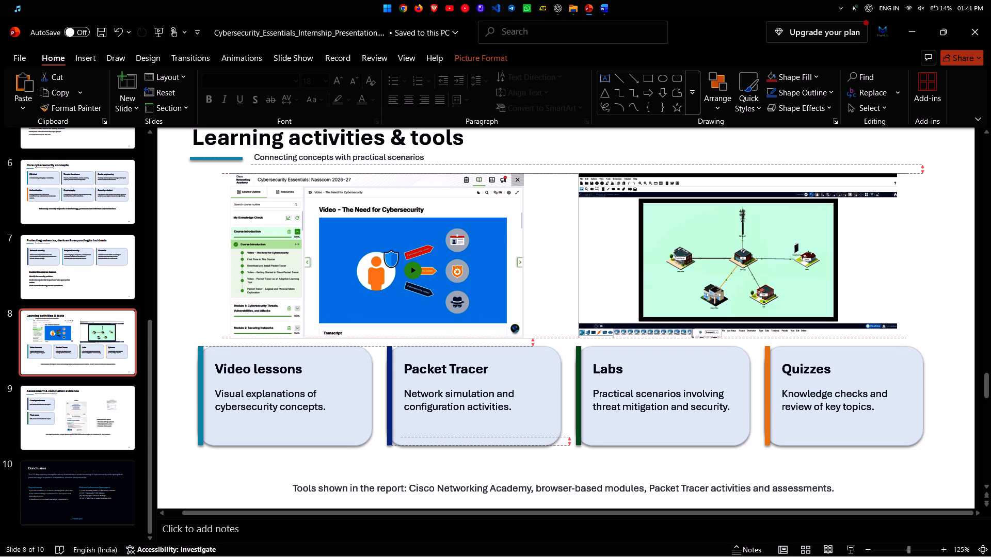
drag(450, 240, 441, 238)
Adjust the Packet Tracer screenshot's position above the "Labs" and "Quizzes" cards, keeping a clear gap from the video-lesson screenshot.
click(730, 231)
drag(750, 247, 698, 244)
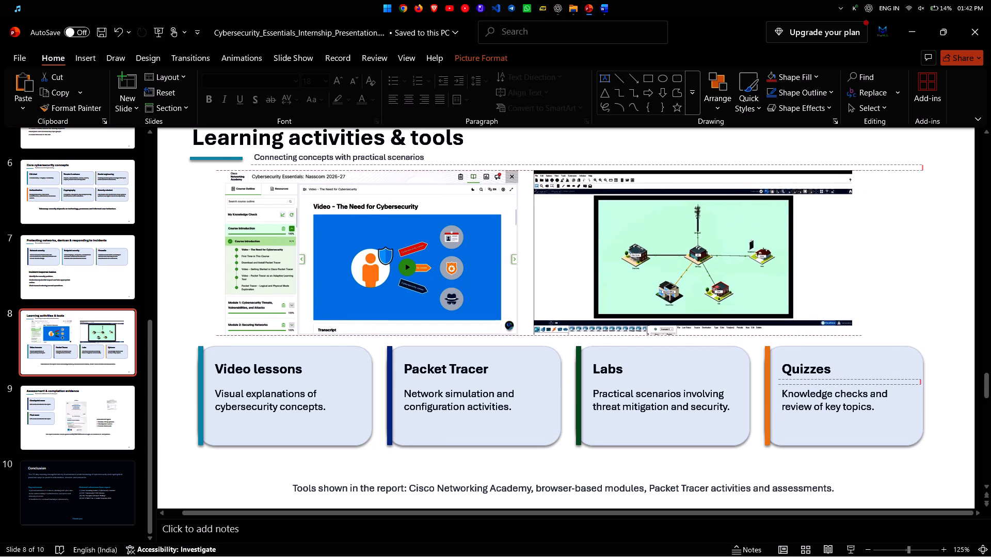
drag(698, 244, 750, 240)
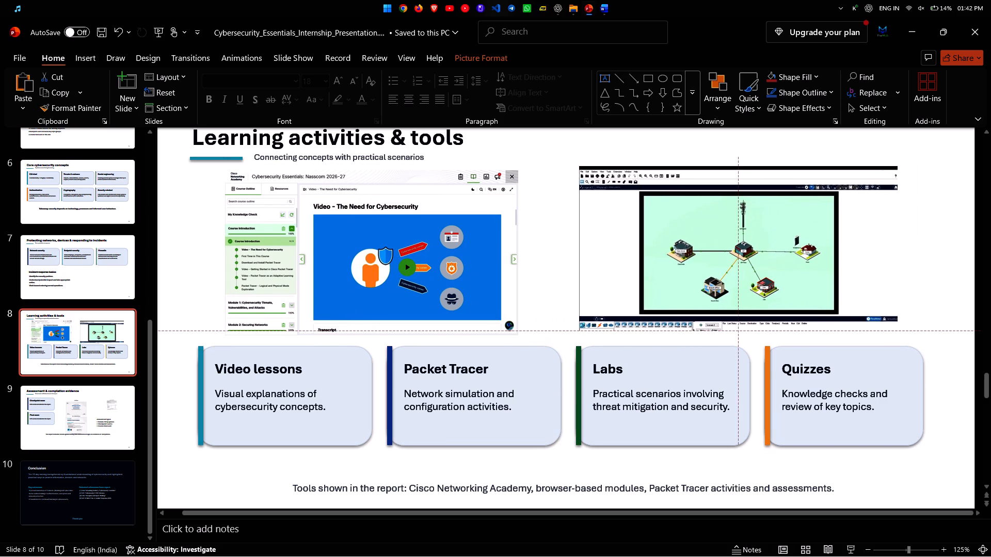
drag(750, 240, 745, 237)
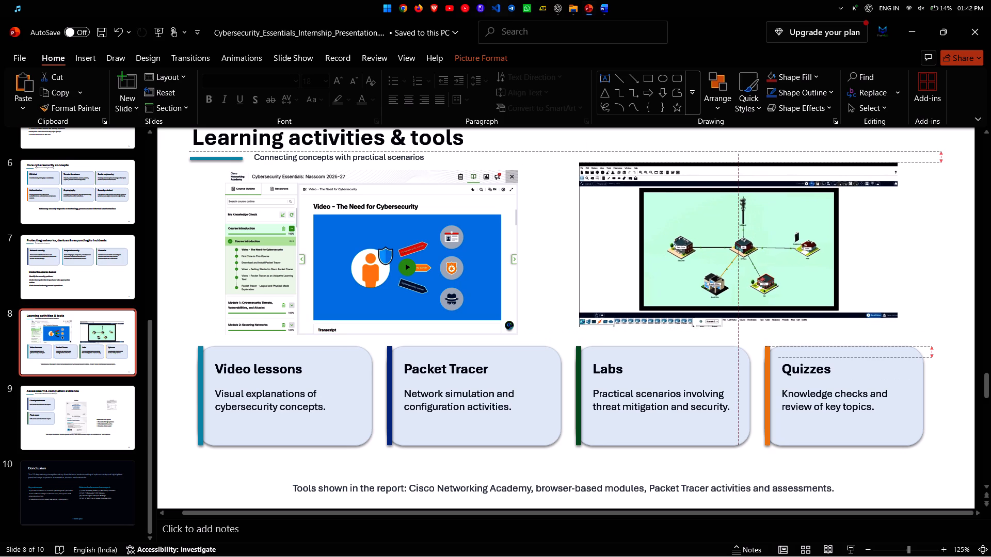
drag(745, 237, 752, 240)
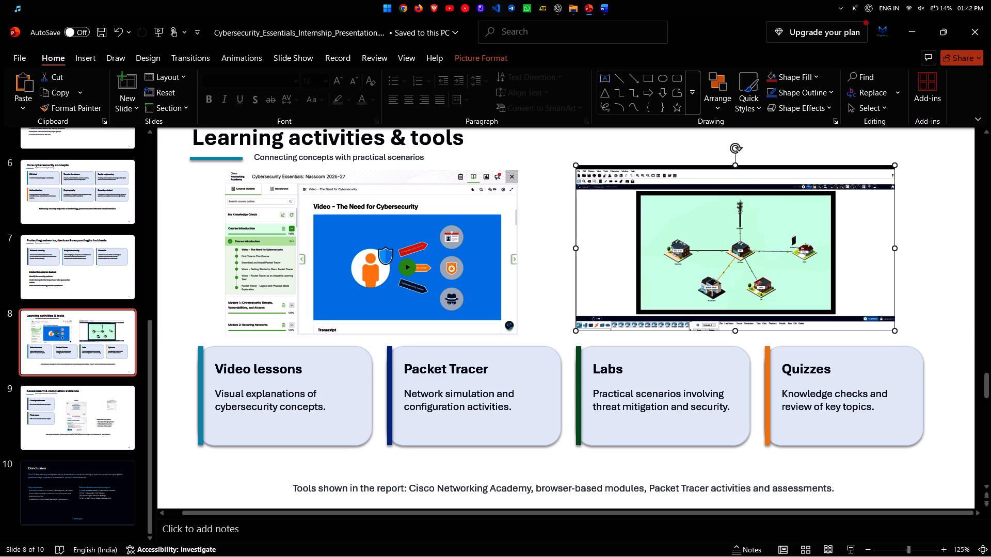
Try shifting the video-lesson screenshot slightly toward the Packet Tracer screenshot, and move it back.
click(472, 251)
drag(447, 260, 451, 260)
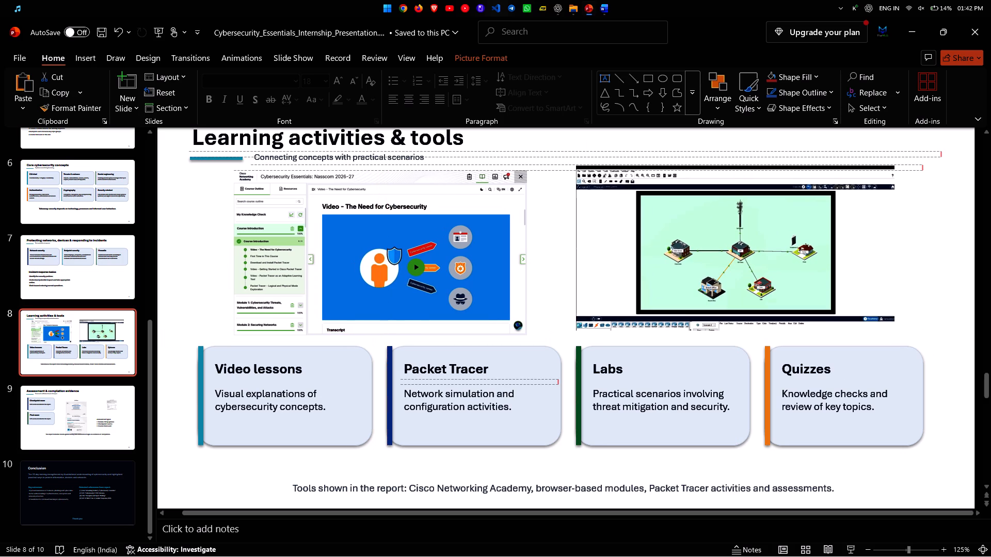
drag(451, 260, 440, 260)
Nudge the Packet Tracer screenshot down in small increments to bring it closer to level with the video-lesson screenshot.
click(674, 237)
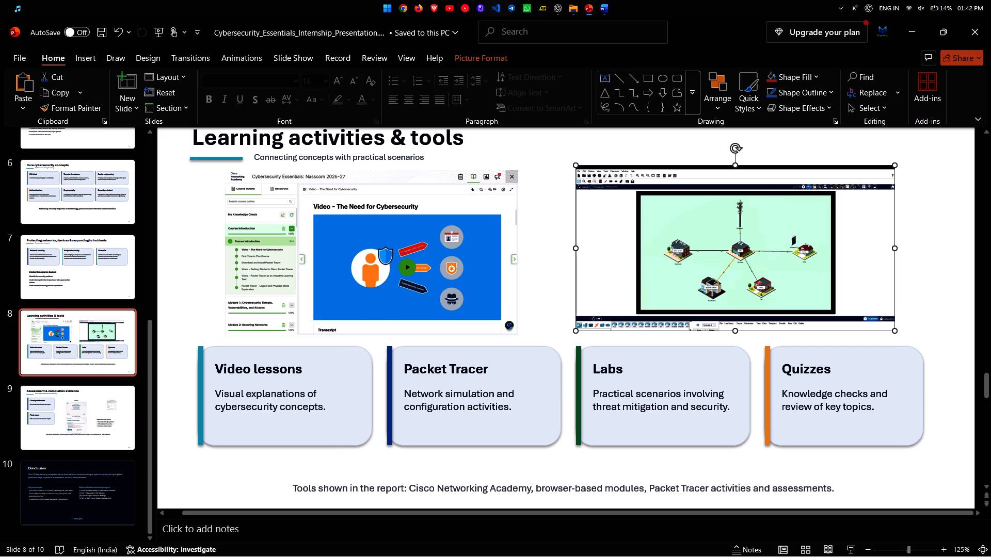
key(Down)
key(Down)
key(Down)
key(Down)
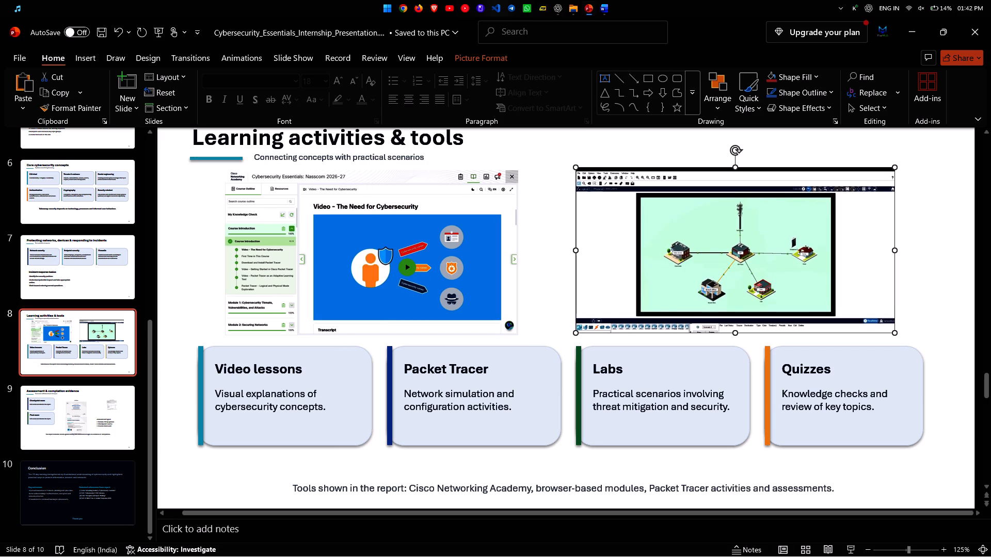
key(Down)
key(Down)
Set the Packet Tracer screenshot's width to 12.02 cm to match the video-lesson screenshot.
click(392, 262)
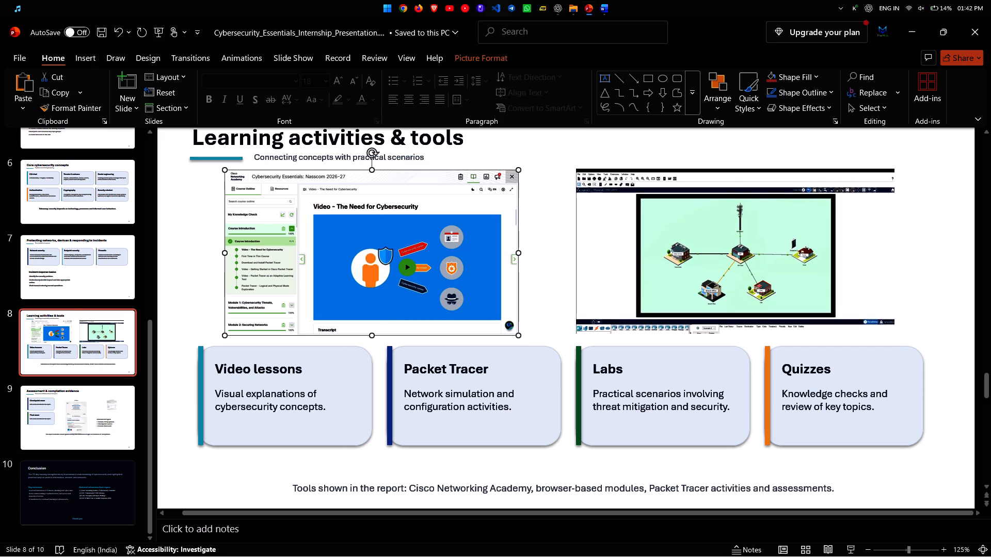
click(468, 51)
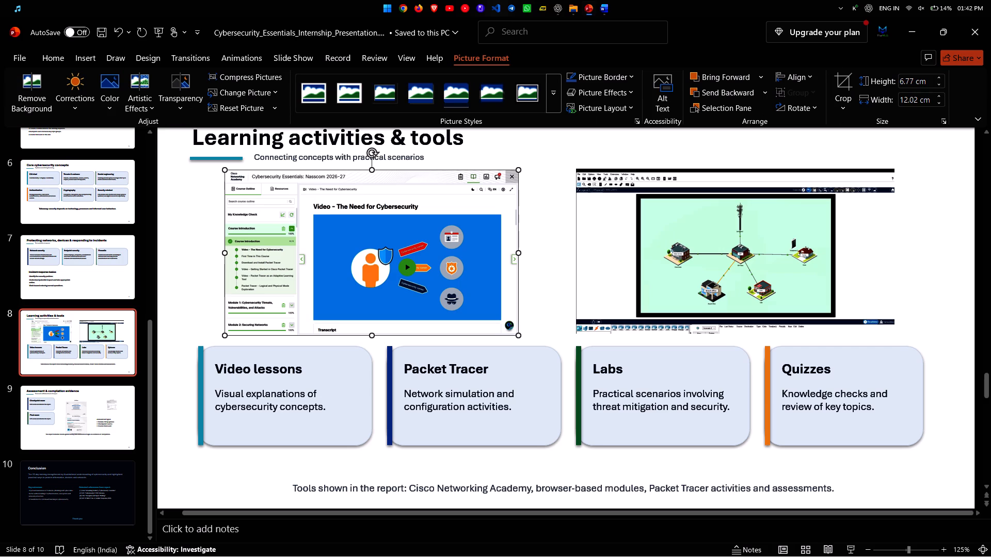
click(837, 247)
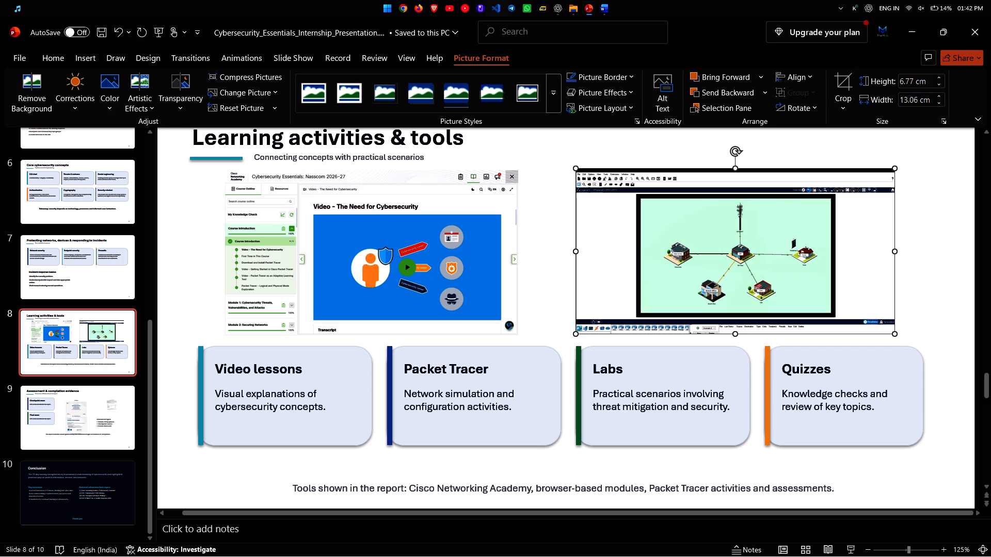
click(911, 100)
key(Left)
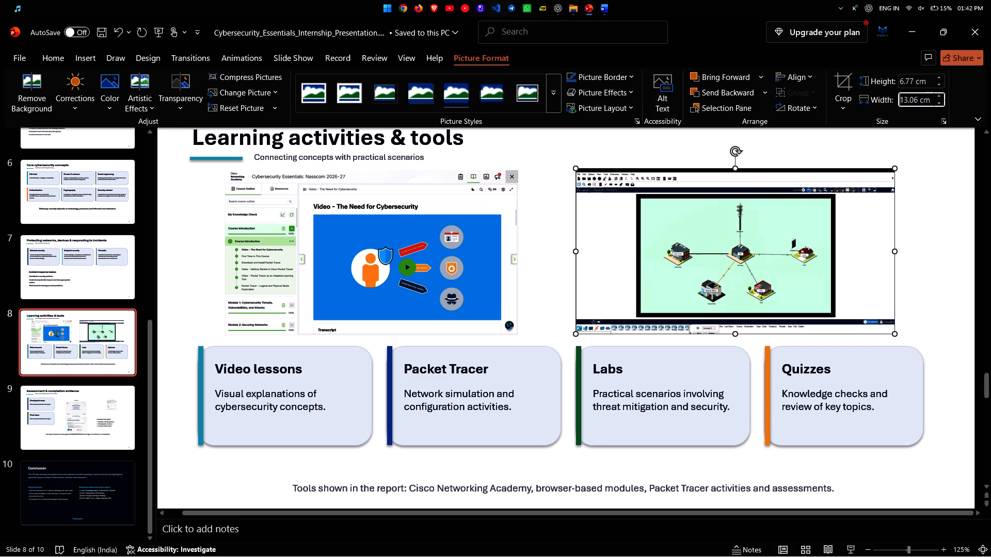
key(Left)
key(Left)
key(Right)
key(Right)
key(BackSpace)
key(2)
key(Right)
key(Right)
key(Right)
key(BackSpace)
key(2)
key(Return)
Align the top edge of the Packet Tracer screenshot with the top of the video-lesson screenshot.
click(685, 253)
click(703, 242)
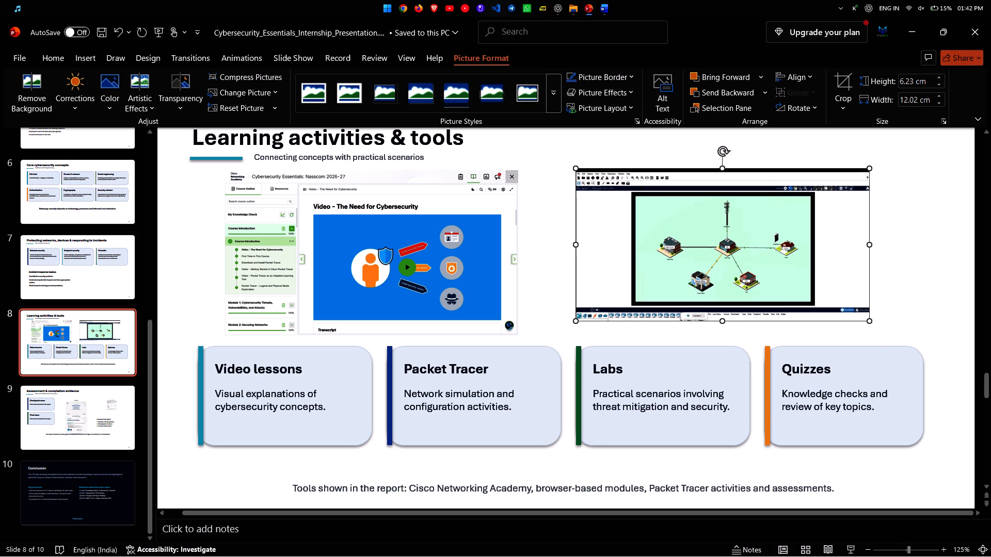
click(732, 238)
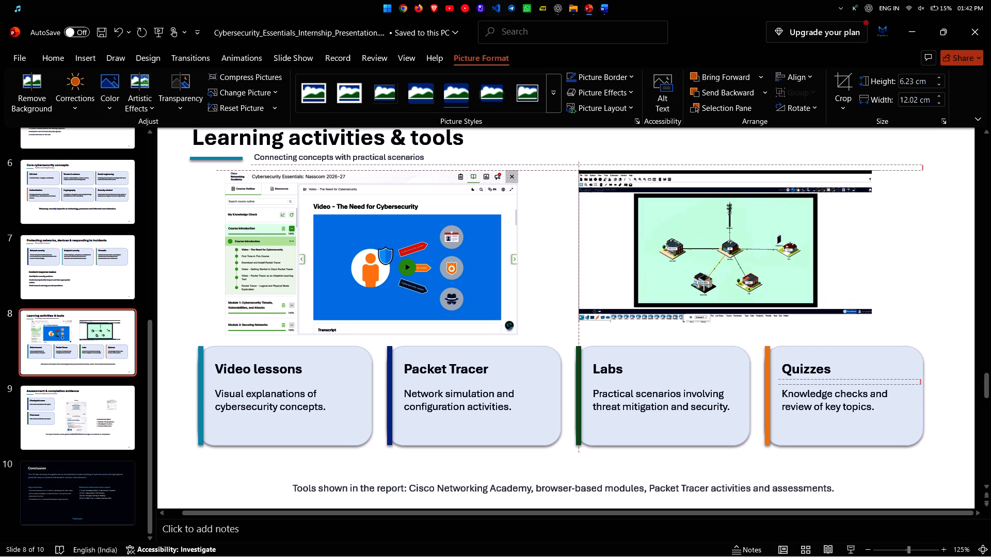
Set the Packet Tracer screenshot's height to 6.77 cm to match the video-lesson screenshot.
click(451, 273)
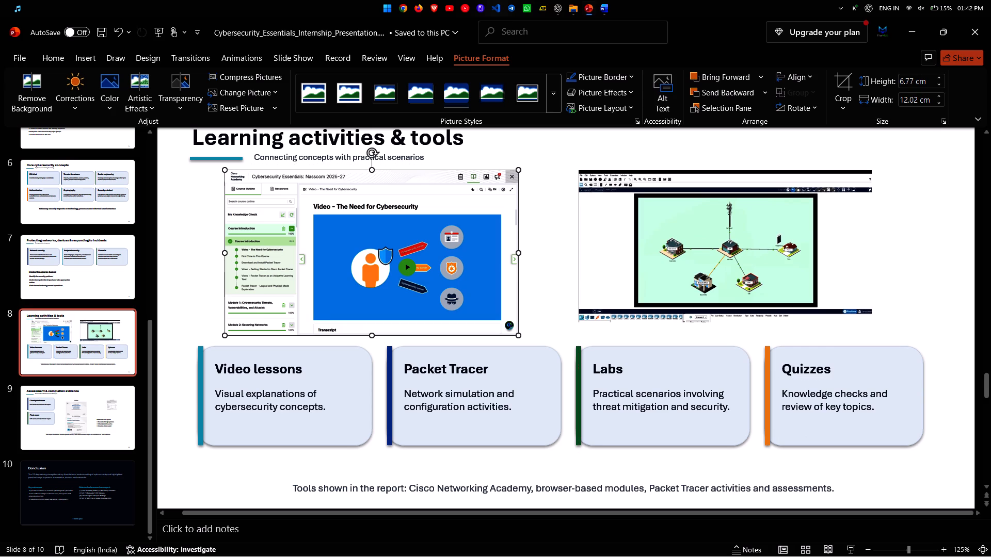
click(806, 249)
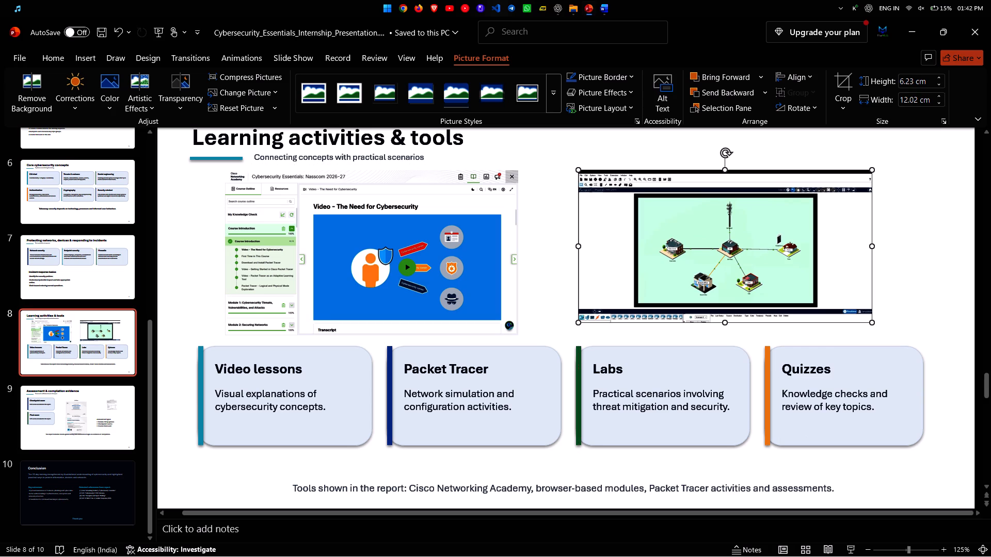
click(911, 79)
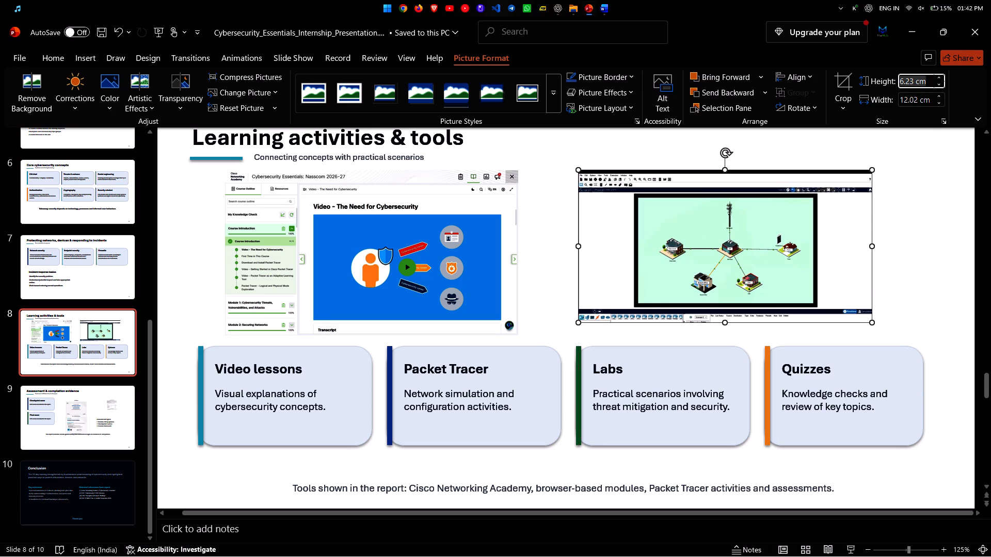
key(Right)
key(Left)
key(Left)
key(Left)
key(Left)
key(Right)
key(BackSpace)
key(BackSpace)
text(77)
key(Return)
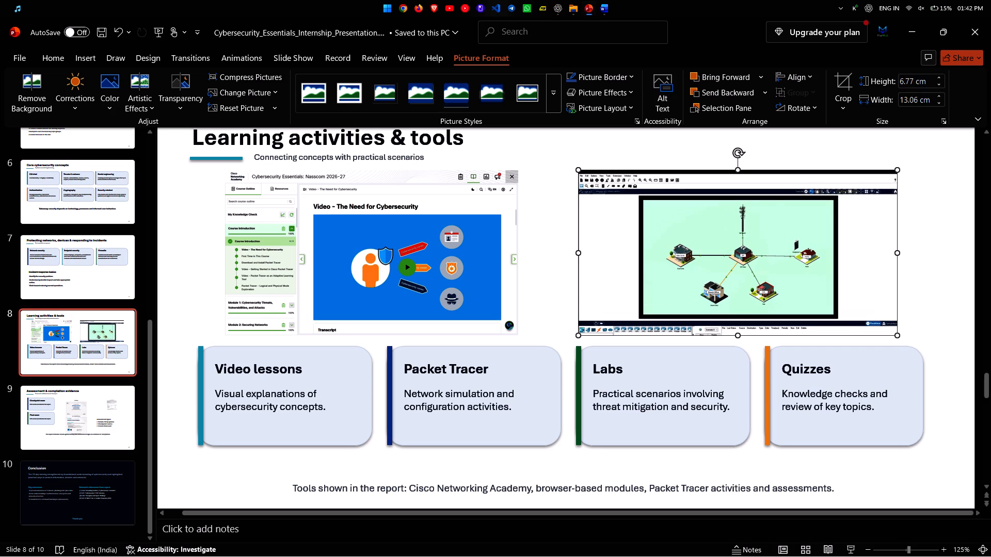
Reposition the Packet Tracer screenshot so its top and bottom edges line up with the video-lesson screenshot, and save the presentation.
drag(657, 238, 658, 219)
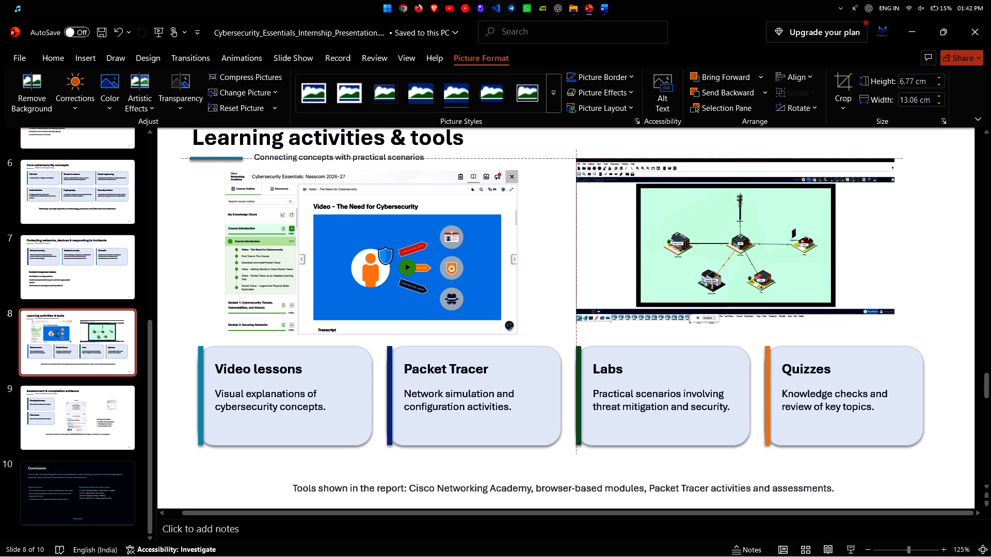
drag(658, 219, 663, 237)
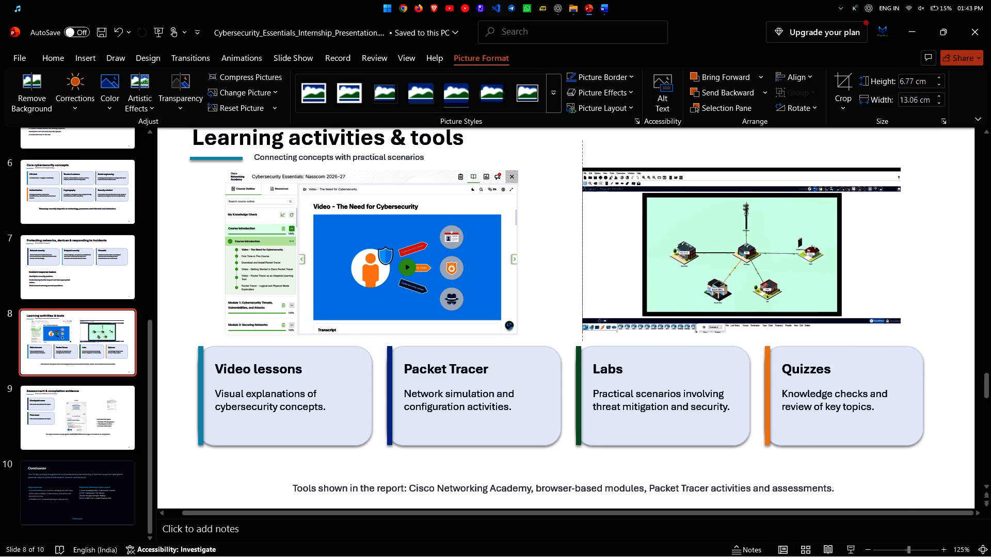
drag(663, 237, 663, 240)
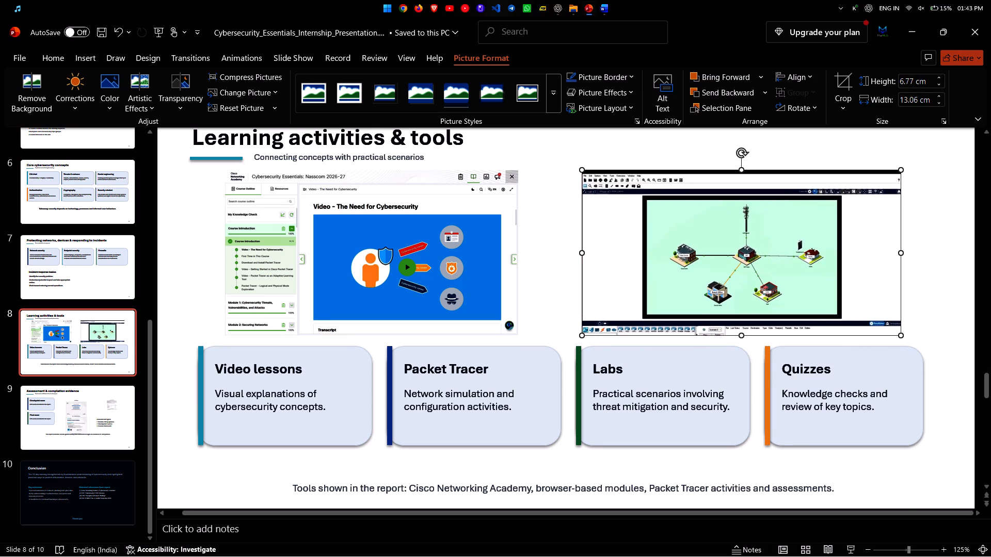
key(ctrl+s)
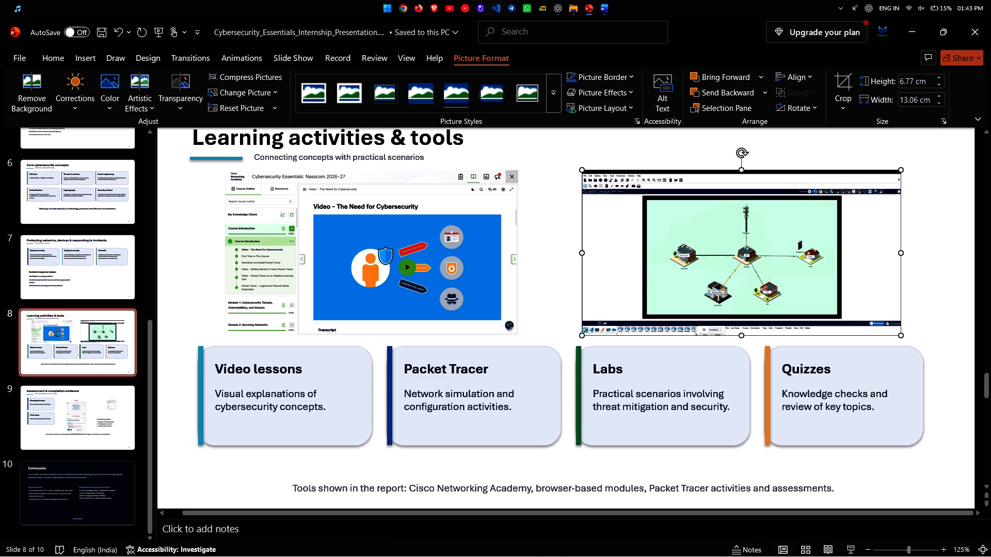
Delete the certificates page picture and the small quiz-and-assessment page picture from slide 9, "Assessment & completion evidence".
click(56, 391)
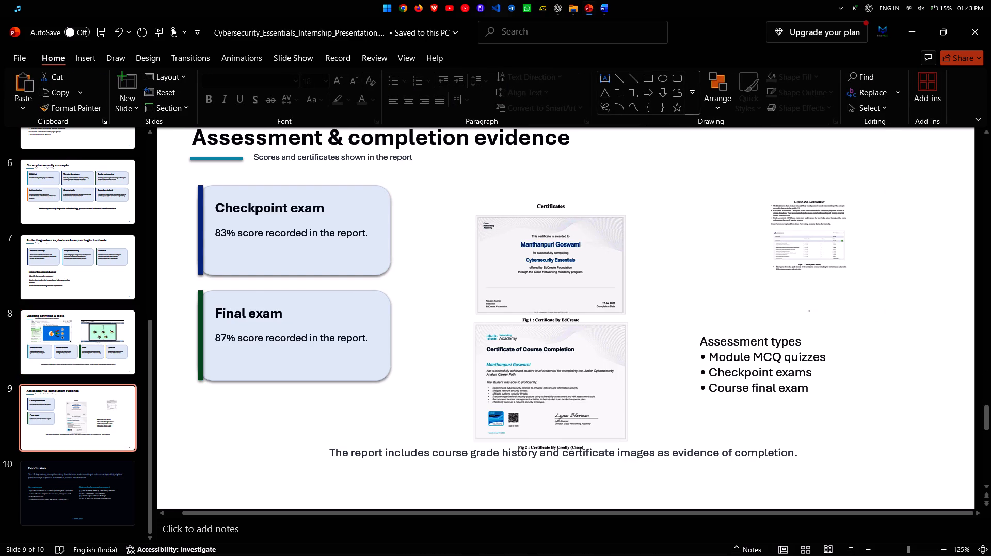
click(577, 258)
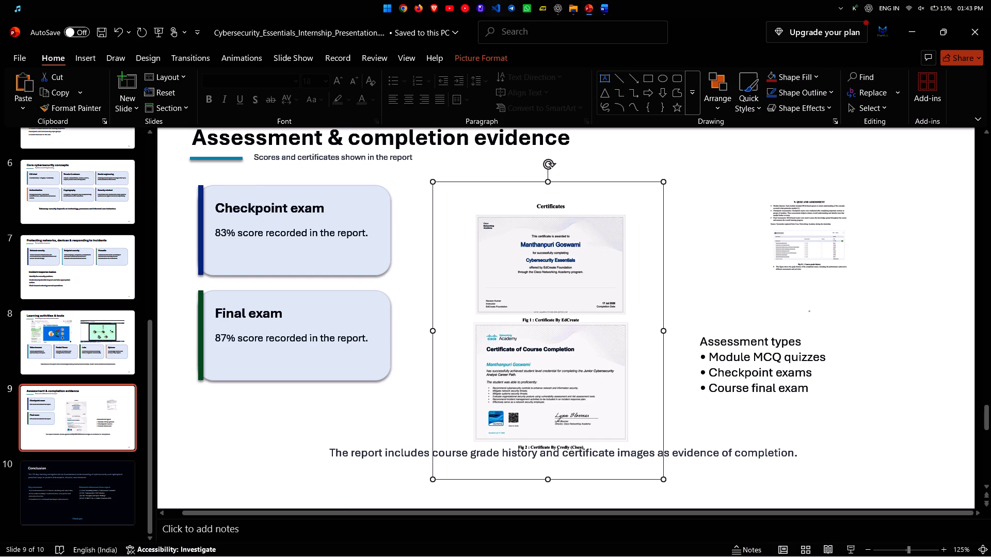
click(577, 402)
key(Delete)
click(813, 245)
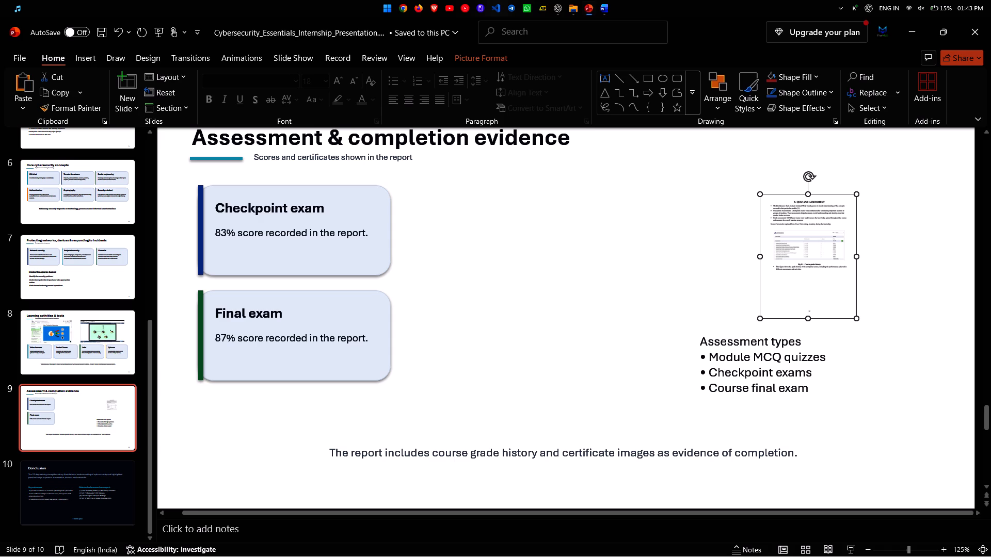
key(Delete)
Switch to report.docx in Word, find the Certificates page, and copy the "Fig 1 : Certificate By EdCreate" image.
key(alt+Tab)
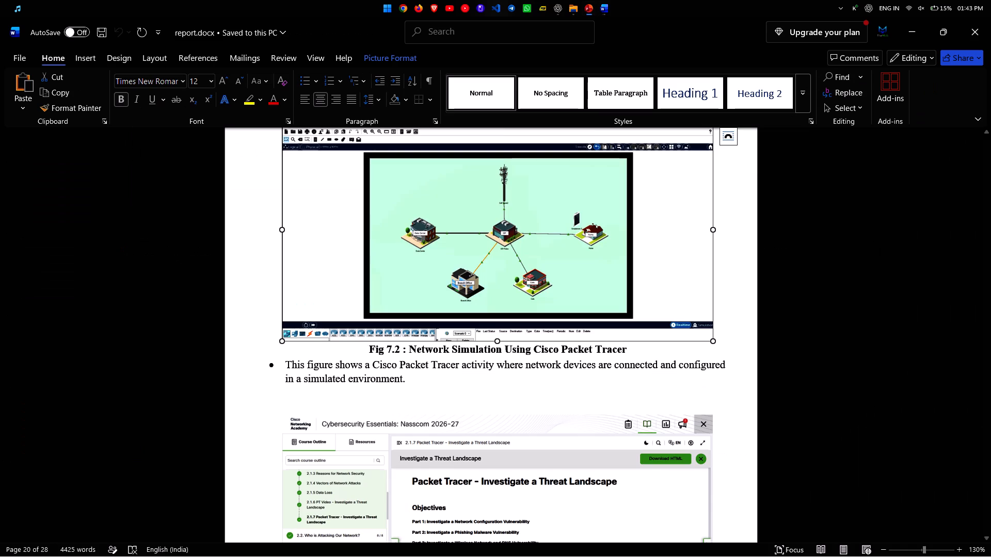
scroll(381, 276, down, 4)
scroll(506, 274, down, 4)
middle_click(790, 303)
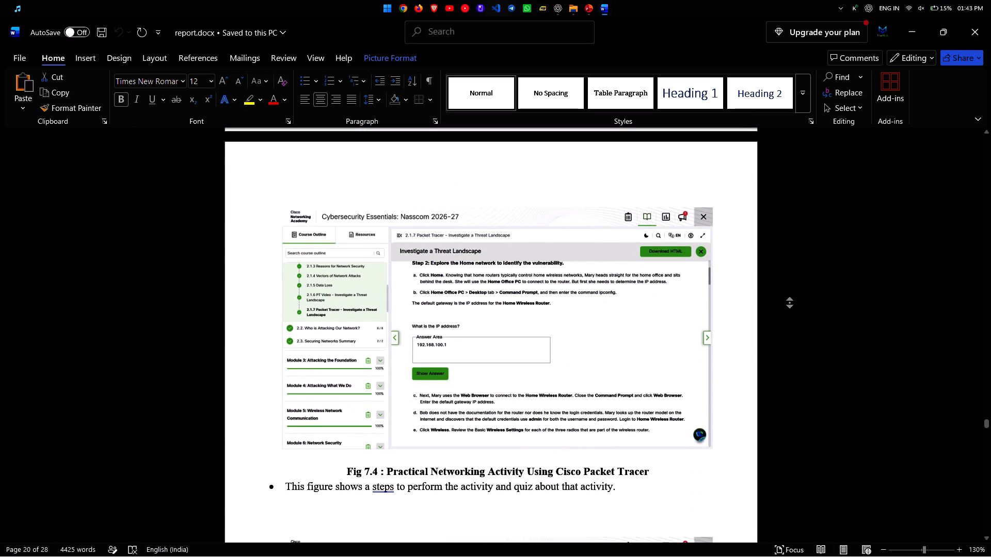
middle_click(781, 207)
scroll(781, 207, up, 13)
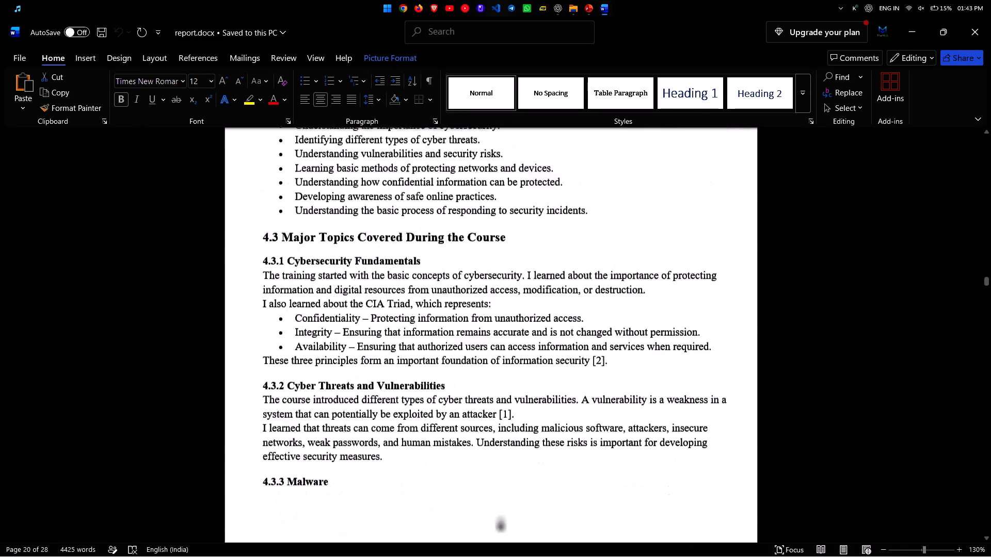
scroll(781, 207, up, 20)
scroll(781, 207, up, 16)
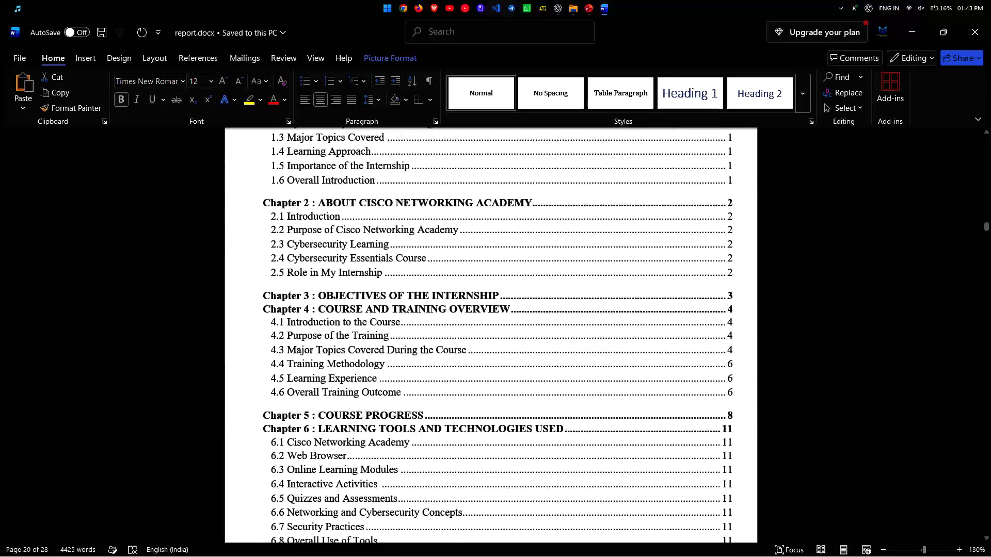
scroll(788, 223, up, 7)
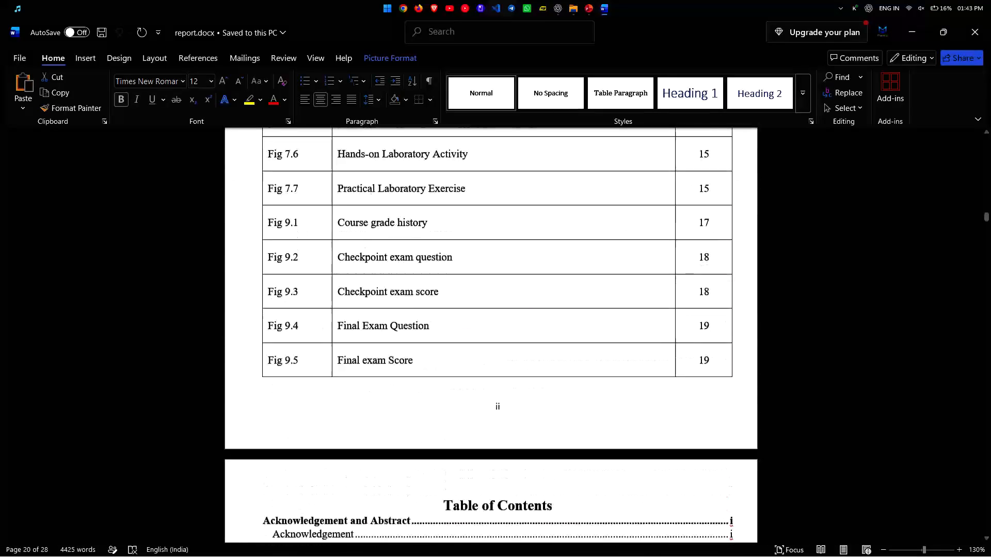
scroll(788, 223, up, 20)
scroll(788, 223, up, 1)
scroll(803, 274, up, 3)
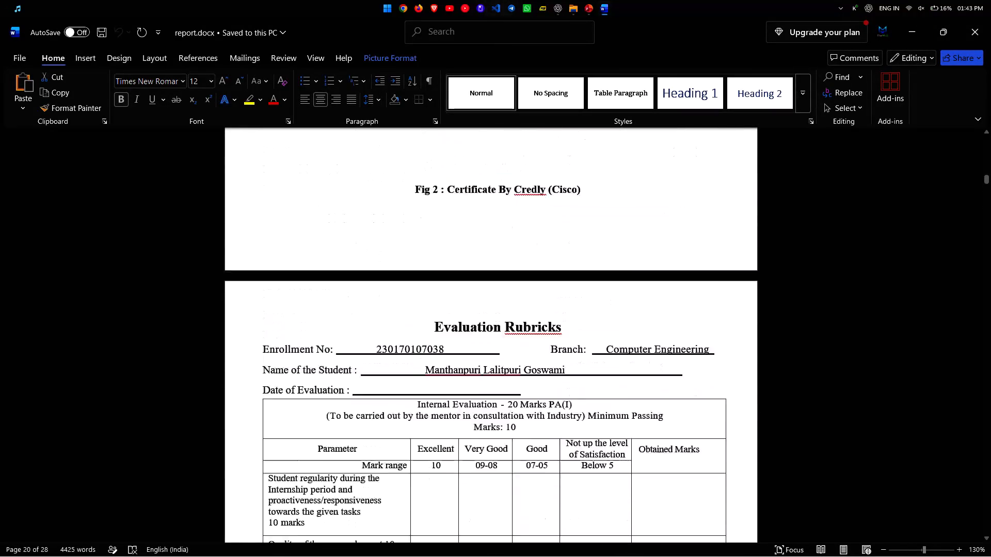
scroll(803, 274, up, 9)
scroll(795, 271, down, 4)
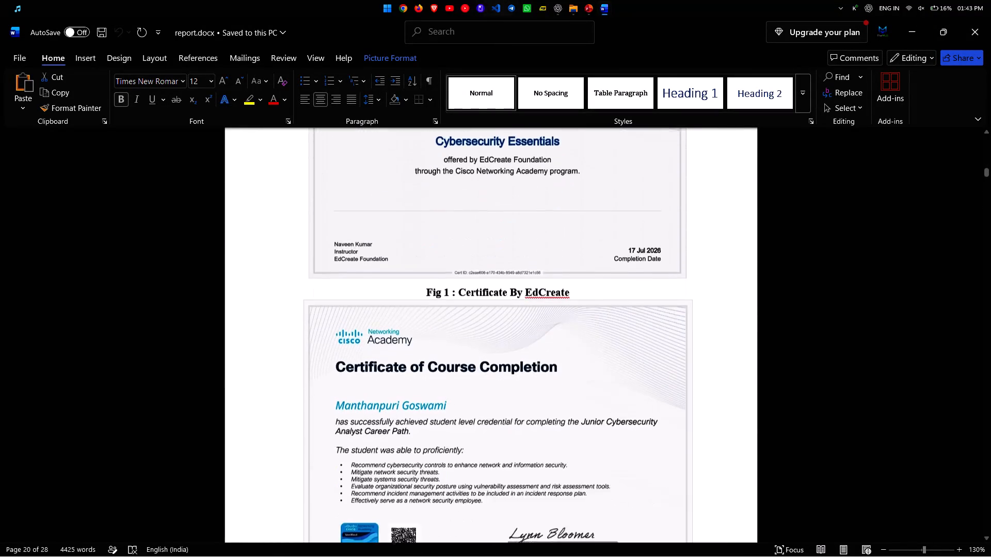
scroll(795, 271, down, 2)
click(553, 289)
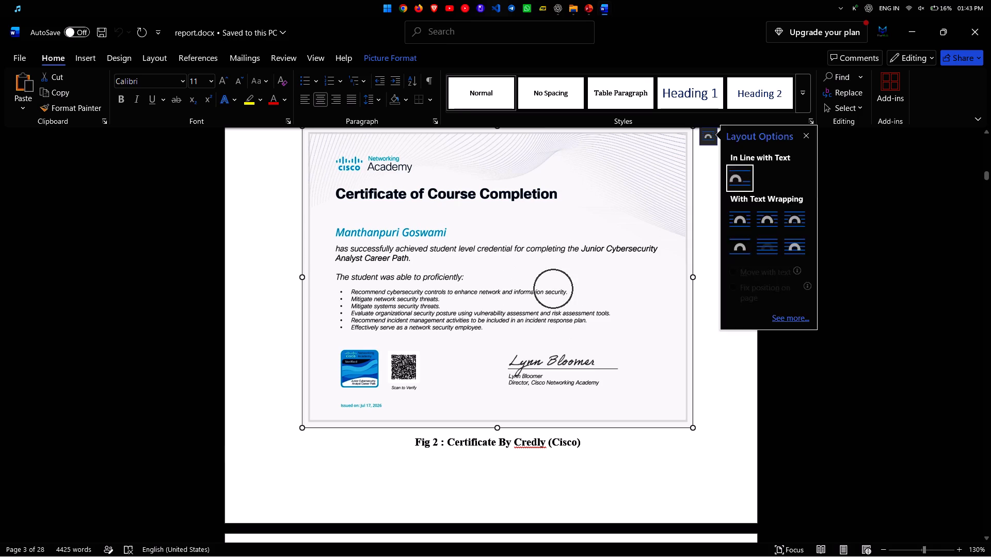
scroll(553, 289, up, 4)
click(553, 289)
key(ctrl+c)
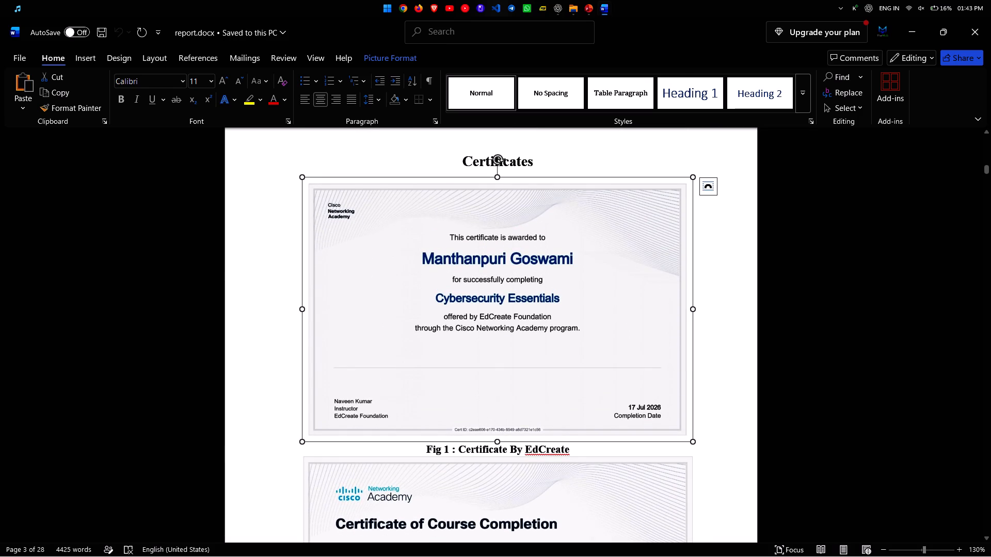
In PowerPoint, paste the EdCreate certificate onto slide 9, shrink it, and place it beside the Checkpoint exam card.
key(alt+Tab)
click(542, 207)
key(ctrl+v)
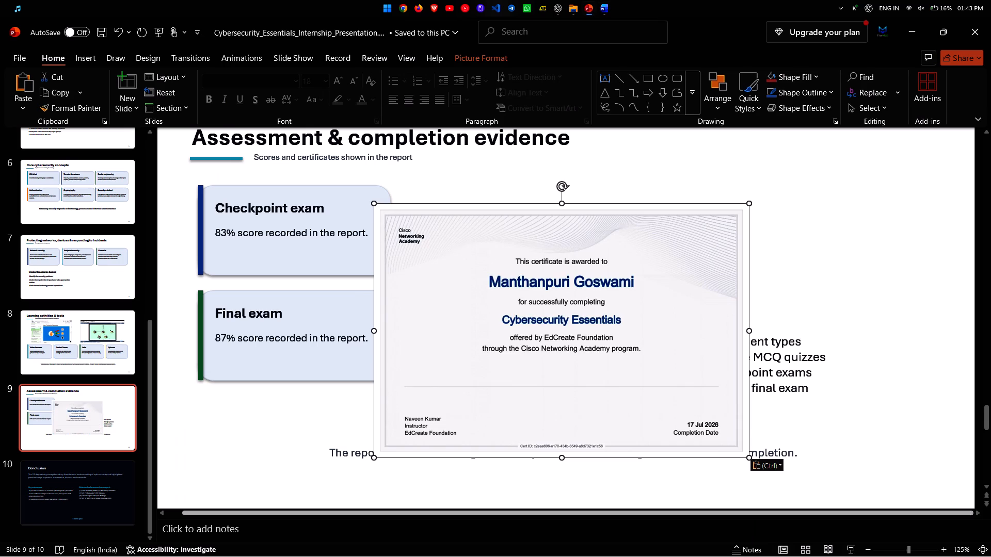
ctrl+click(748, 453)
click(675, 383)
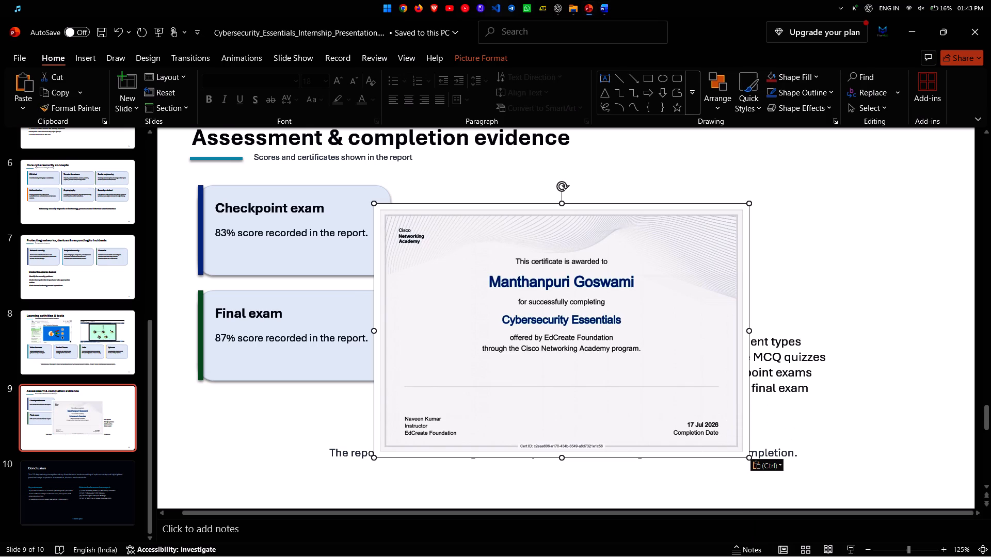
ctrl+drag(750, 458, 694, 391)
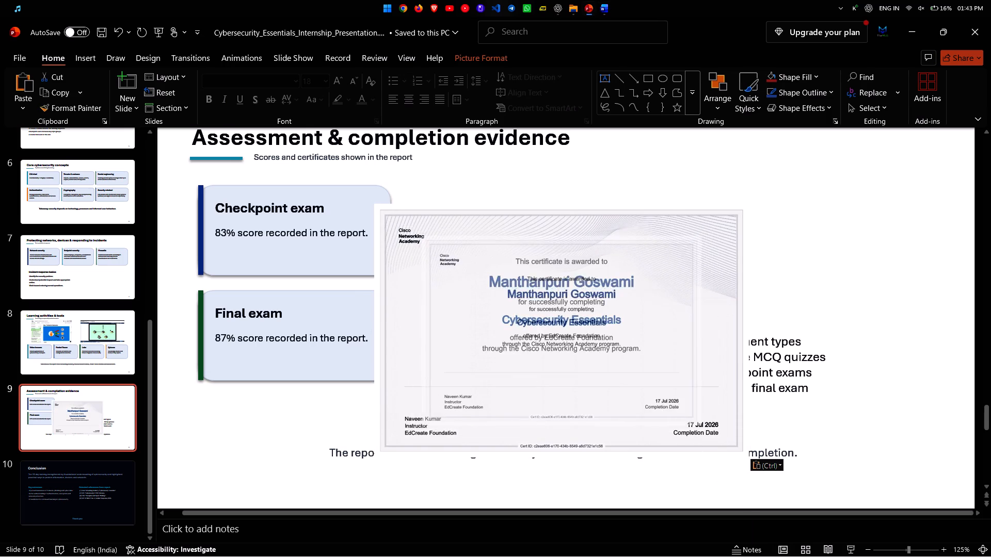
ctrl+drag(694, 391, 691, 391)
drag(570, 359, 559, 288)
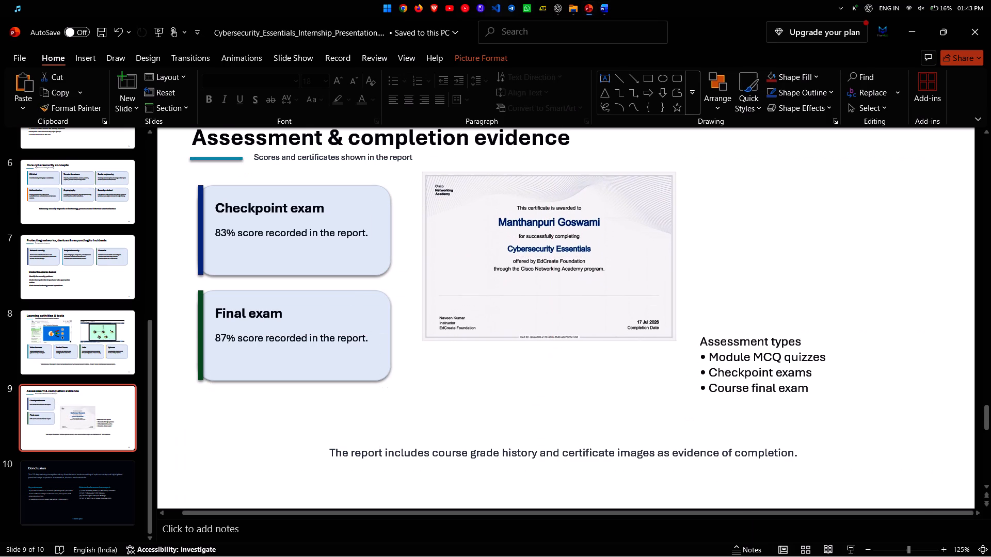
drag(559, 288, 566, 280)
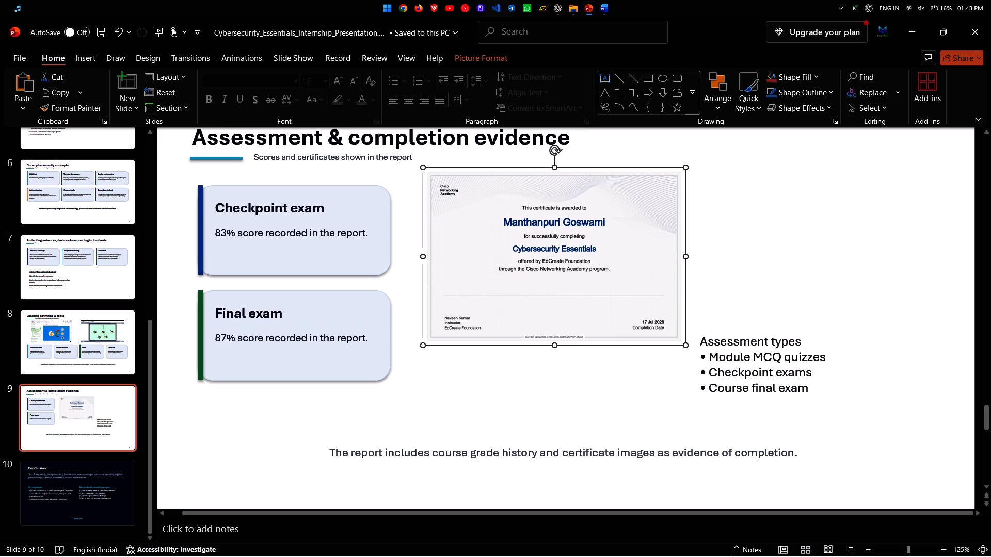
ctrl+drag(689, 346, 647, 296)
drag(550, 256, 516, 243)
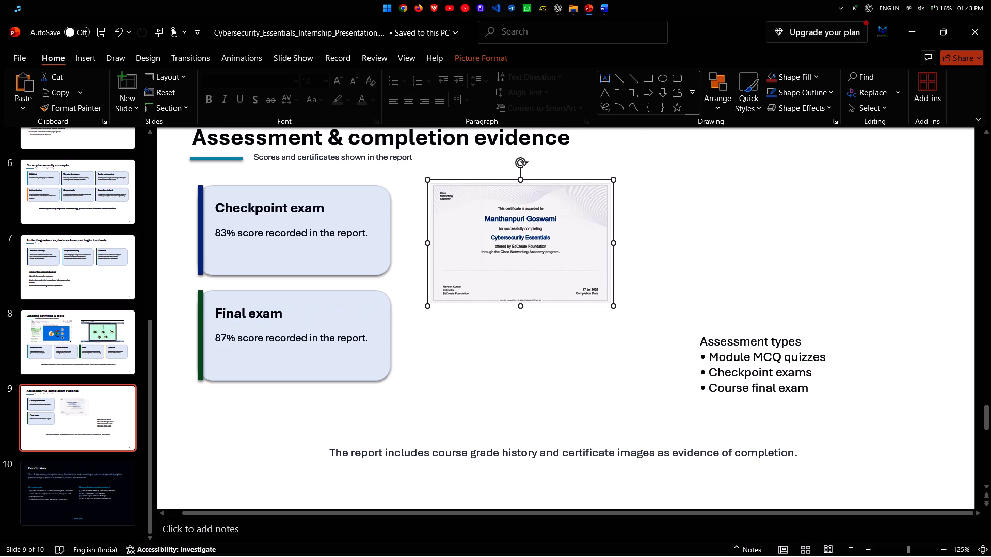
ctrl+drag(617, 305, 624, 312)
drag(526, 254, 544, 251)
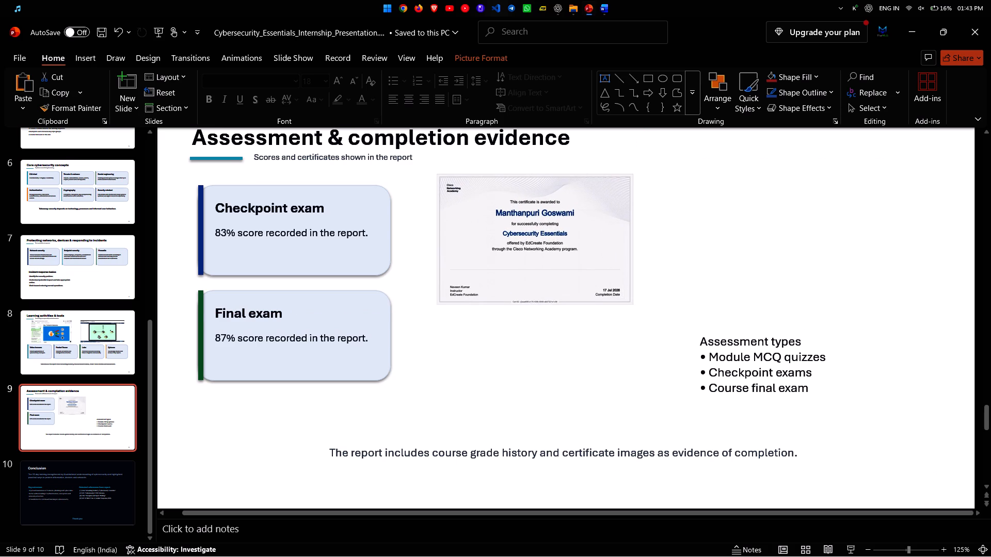
drag(544, 251, 553, 251)
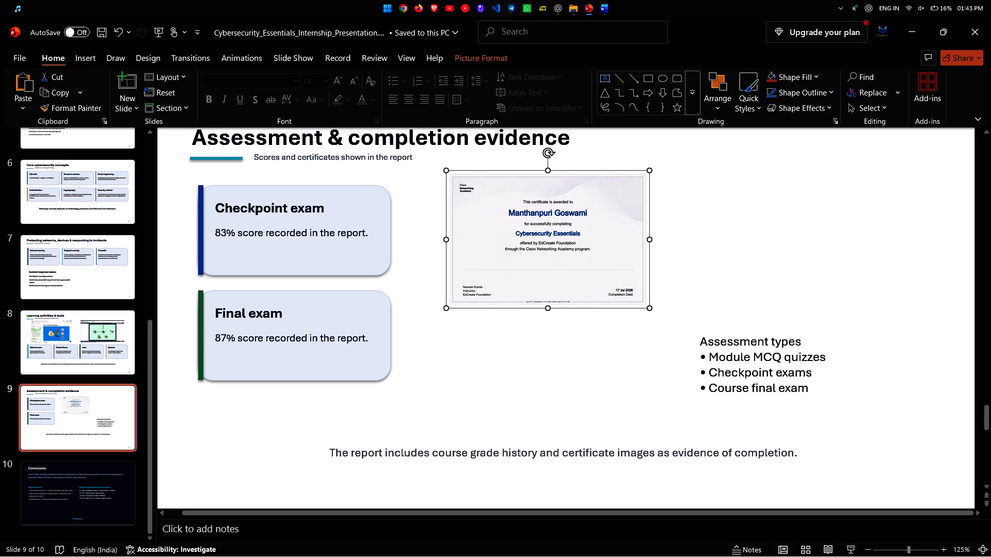
Copy the "Fig 2 : Certificate By Credly (Cisco)" image from report.docx in Word and paste it onto slide 9 in PowerPoint.
key(alt+Tab)
scroll(521, 399, down, 4)
click(524, 373)
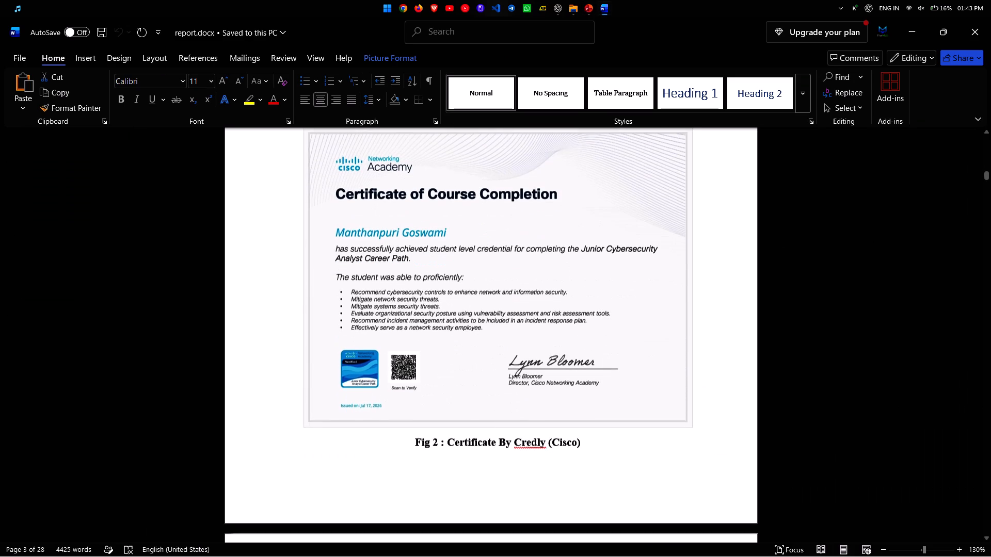
key(ctrl+c)
key(alt+Tab)
click(533, 339)
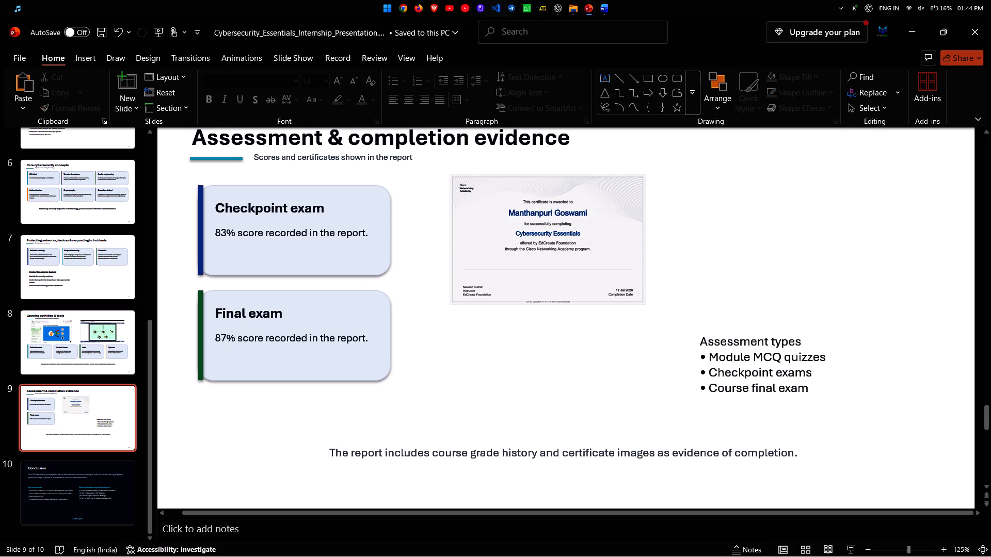
key(ctrl+c)
key(ctrl+v)
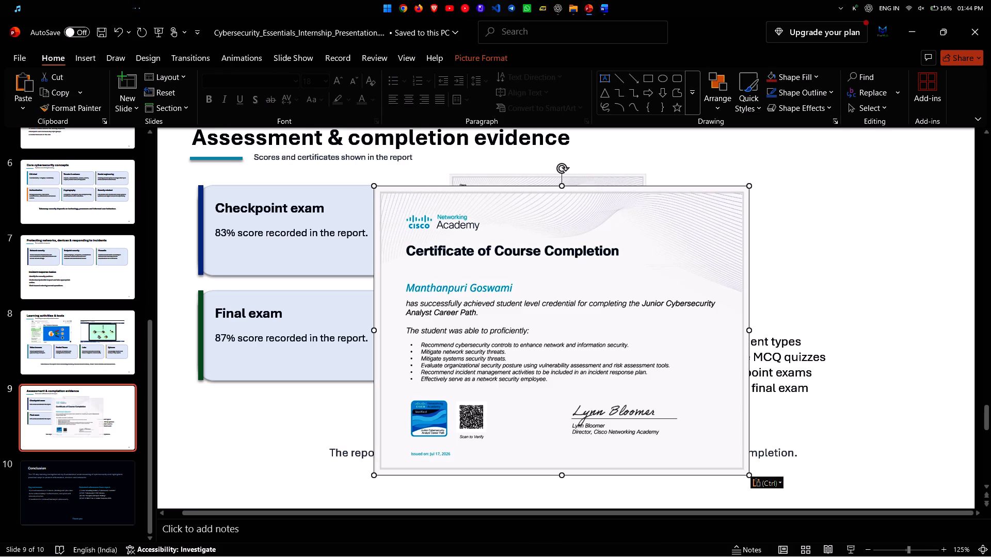
Shrink both certificates on slide 9 and stack the Cisco course-completion certificate beneath the EdCreate one.
ctrl+drag(373, 188, 467, 274)
drag(566, 303, 553, 368)
click(544, 243)
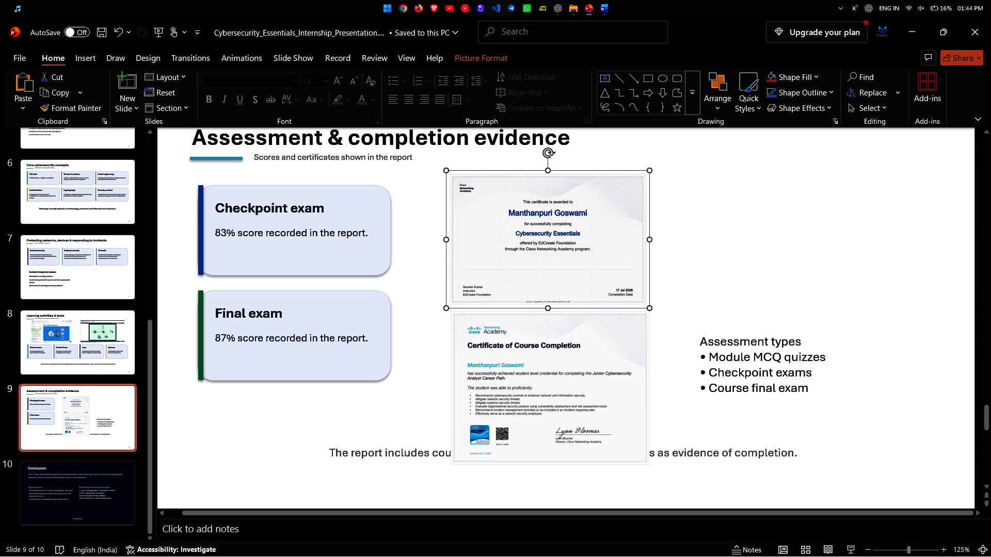
ctrl+drag(651, 310, 633, 294)
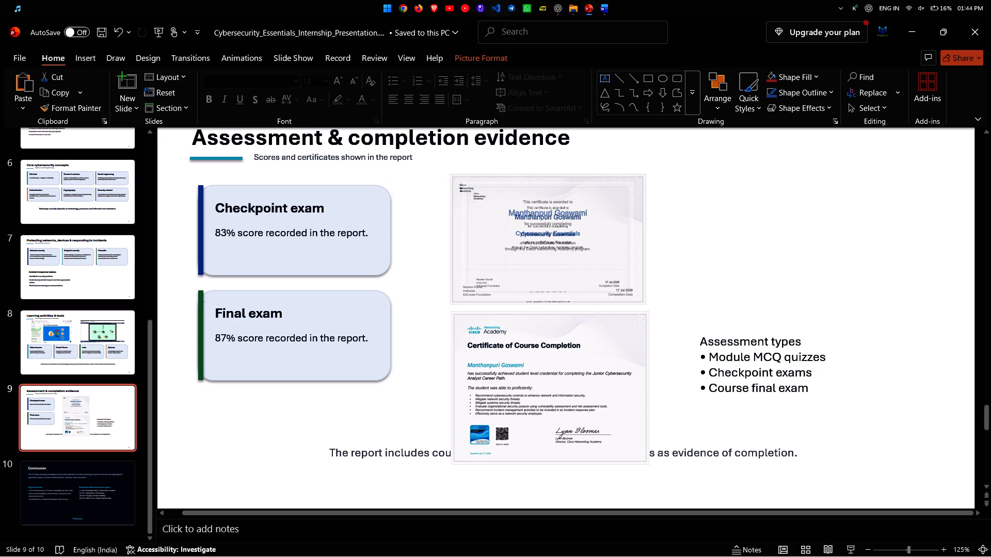
ctrl+drag(633, 294, 631, 292)
click(600, 370)
Reduce the height of the Final exam card.
click(351, 350)
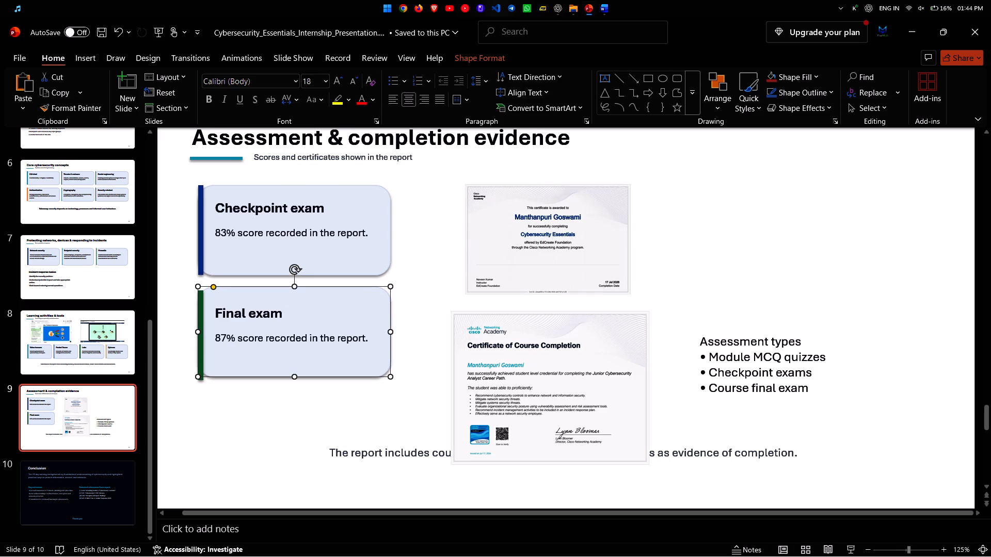
ctrl+click(391, 377)
ctrl+drag(295, 375, 304, 366)
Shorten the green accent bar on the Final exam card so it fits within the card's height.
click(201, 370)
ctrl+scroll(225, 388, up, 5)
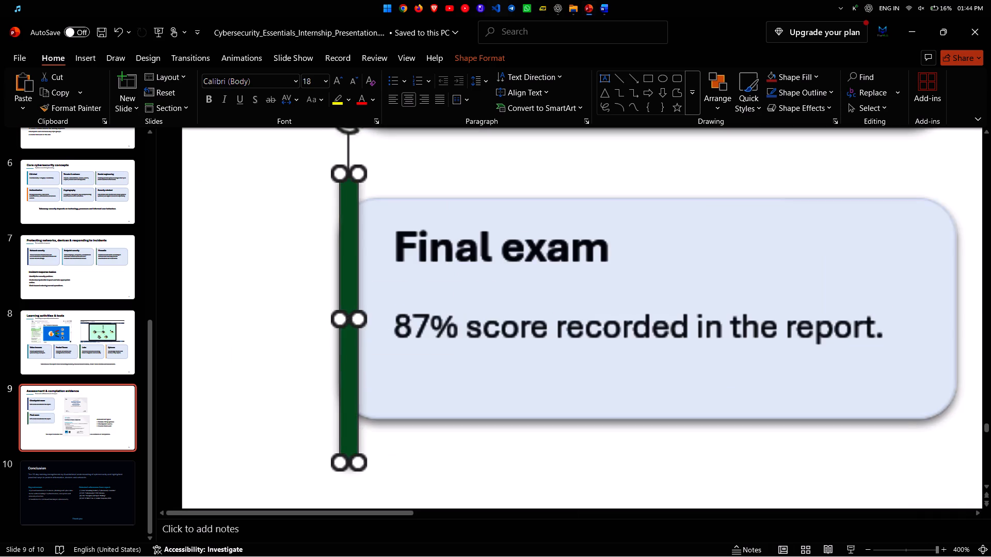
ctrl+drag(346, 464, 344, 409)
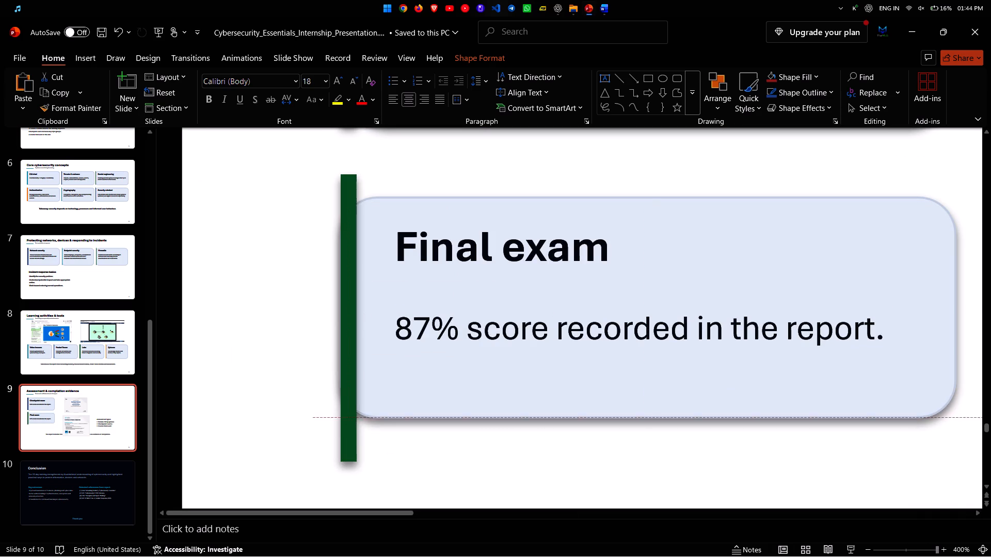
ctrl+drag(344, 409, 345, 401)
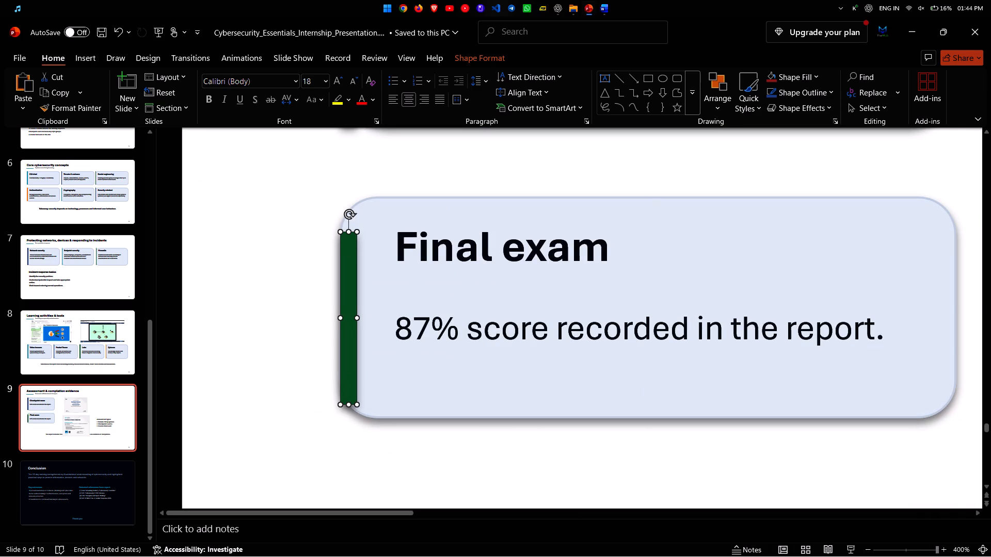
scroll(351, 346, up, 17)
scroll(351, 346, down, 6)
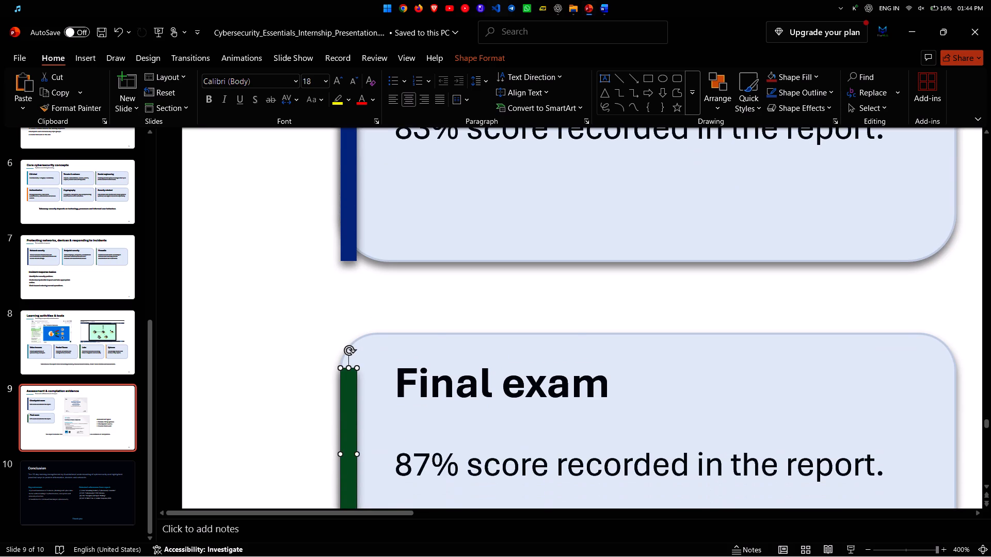
Delete the green accent bar from the Final exam card and the blue accent bar from the Checkpoint exam card.
click(347, 397)
key(Delete)
scroll(438, 341, up, 11)
click(346, 341)
key(Delete)
Reduce the Checkpoint exam card's height from both its bottom and top edges so it fits closely around the text.
scroll(465, 384, down, 1)
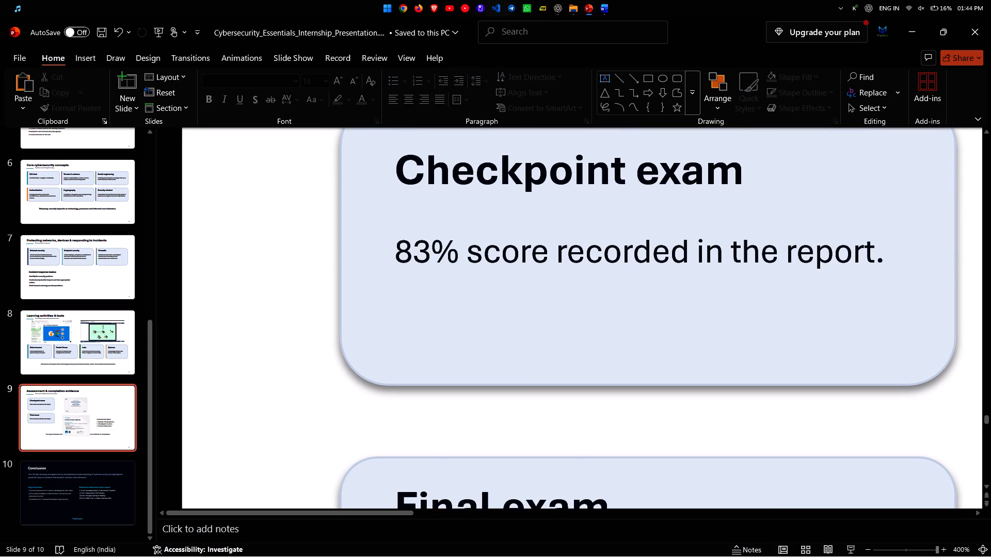
scroll(465, 384, down, 2)
scroll(506, 326, up, 3)
click(597, 361)
scroll(597, 361, up, 2)
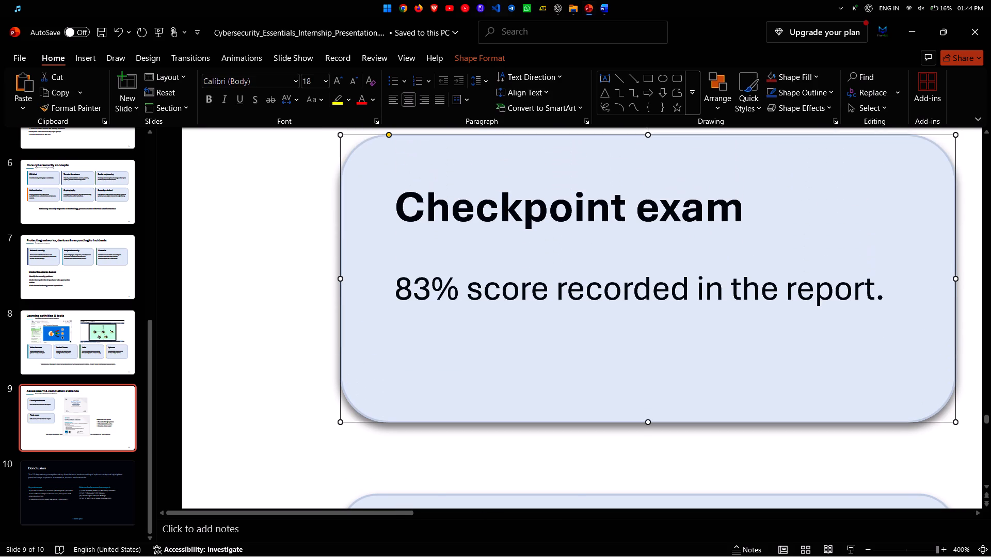
drag(646, 422, 646, 363)
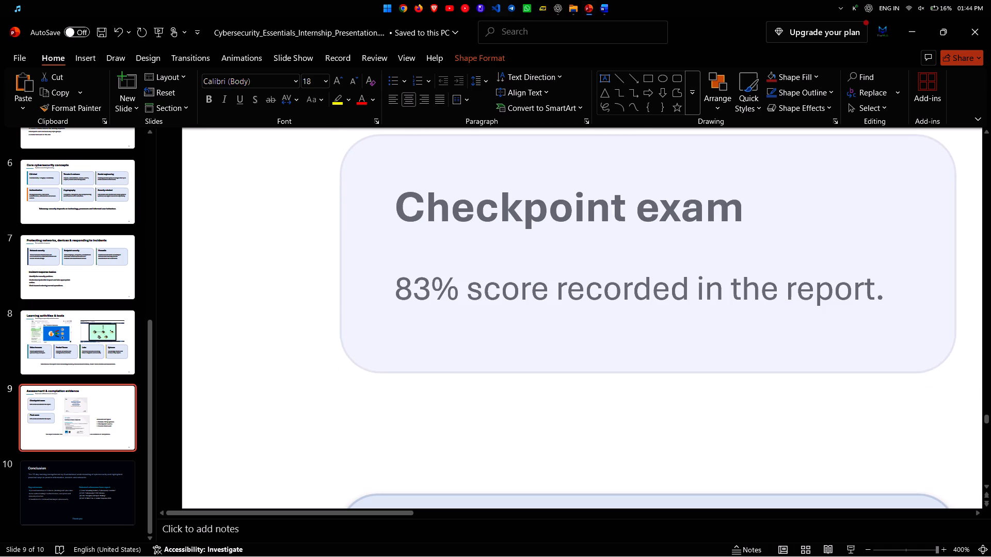
drag(646, 363, 644, 337)
scroll(644, 375, up, 2)
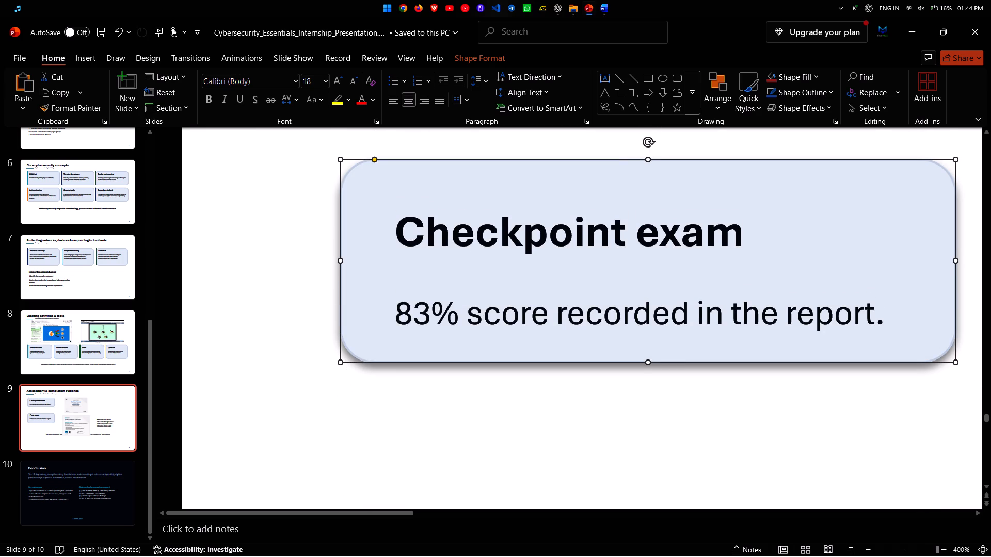
drag(649, 159, 649, 193)
Reduce the Final exam card's height from both its bottom and top edges so it fits closely around the text.
scroll(620, 326, down, 2)
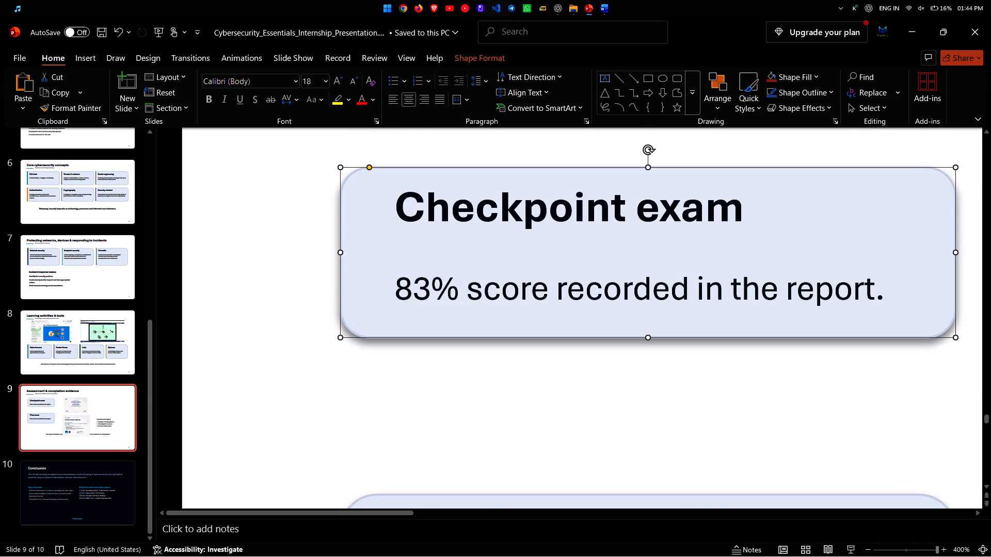
scroll(620, 335, down, 9)
click(634, 431)
scroll(634, 431, down, 11)
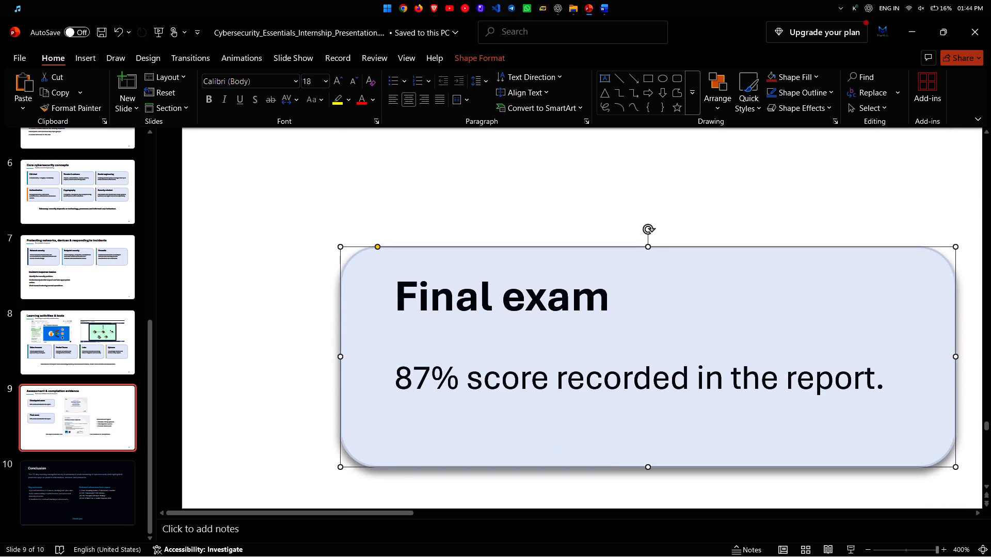
drag(647, 464, 642, 419)
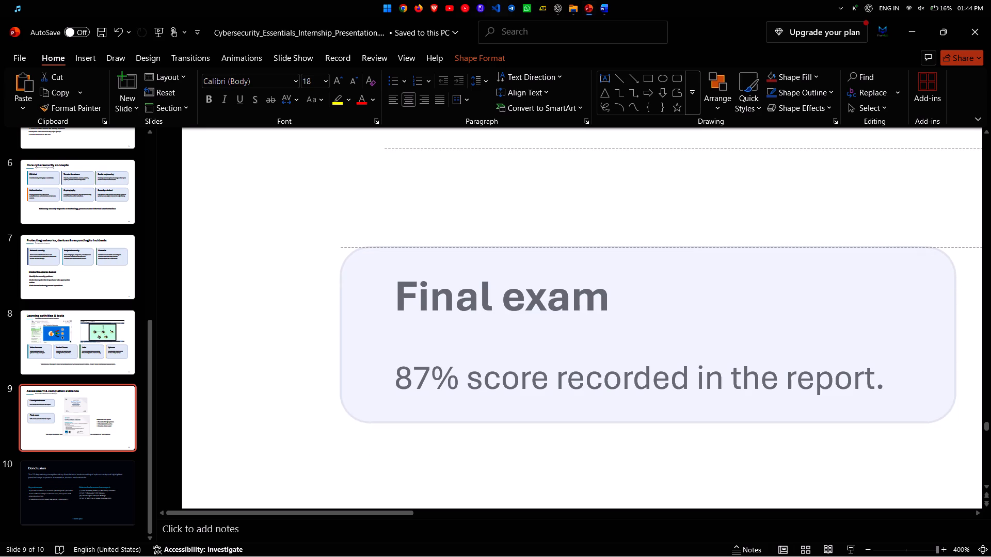
drag(642, 419, 642, 417)
drag(647, 247, 649, 263)
ctrl+scroll(638, 335, down, 6)
ctrl+scroll(597, 353, up, 2)
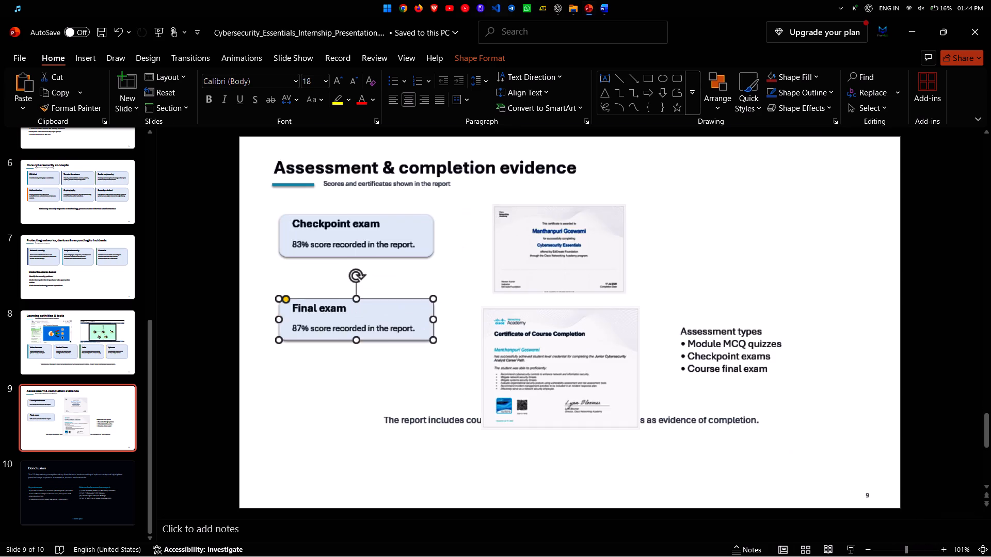
Move the Cybersecurity Essentials certificate aside and place the Final exam card with its text beside the Checkpoint exam card, aligned in one row.
ctrl+scroll(593, 355, up, 2)
ctrl+scroll(371, 377, down, 1)
drag(331, 393, 326, 393)
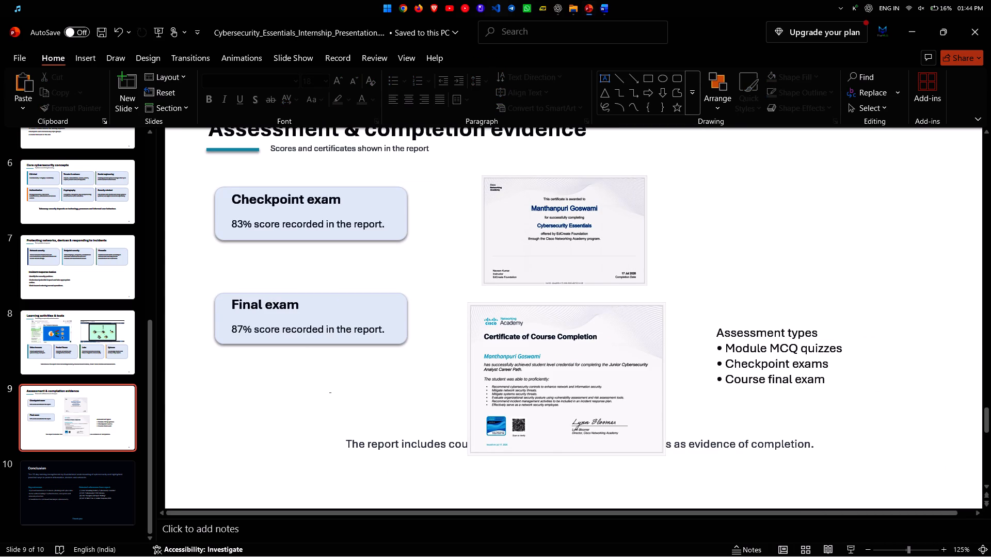
drag(199, 272, 439, 395)
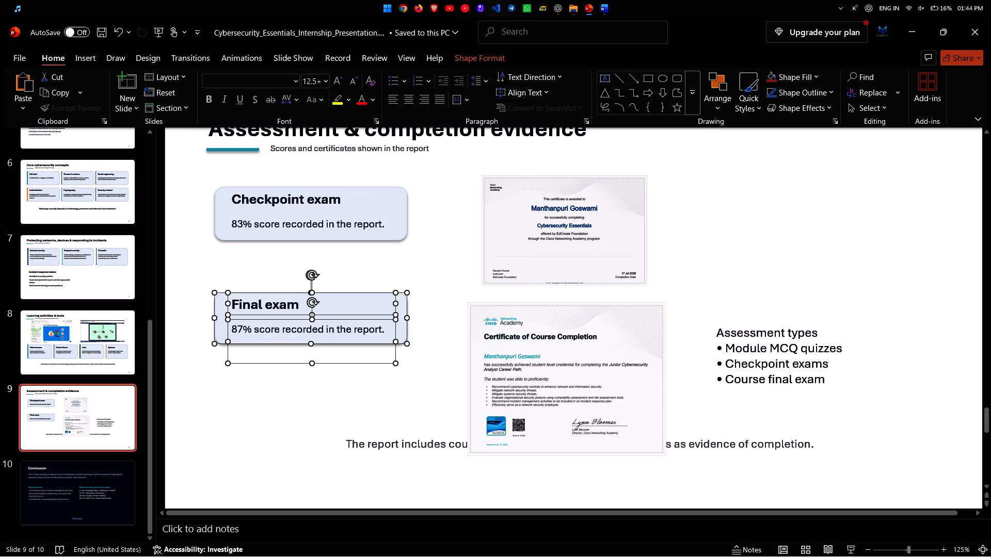
click(557, 235)
drag(557, 235, 765, 240)
click(362, 308)
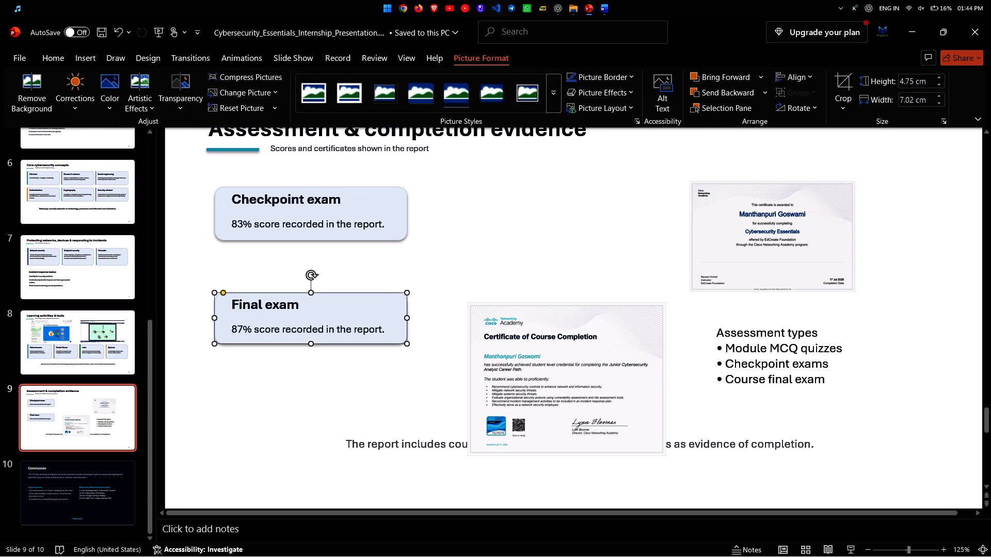
drag(284, 402, 277, 388)
drag(181, 264, 443, 399)
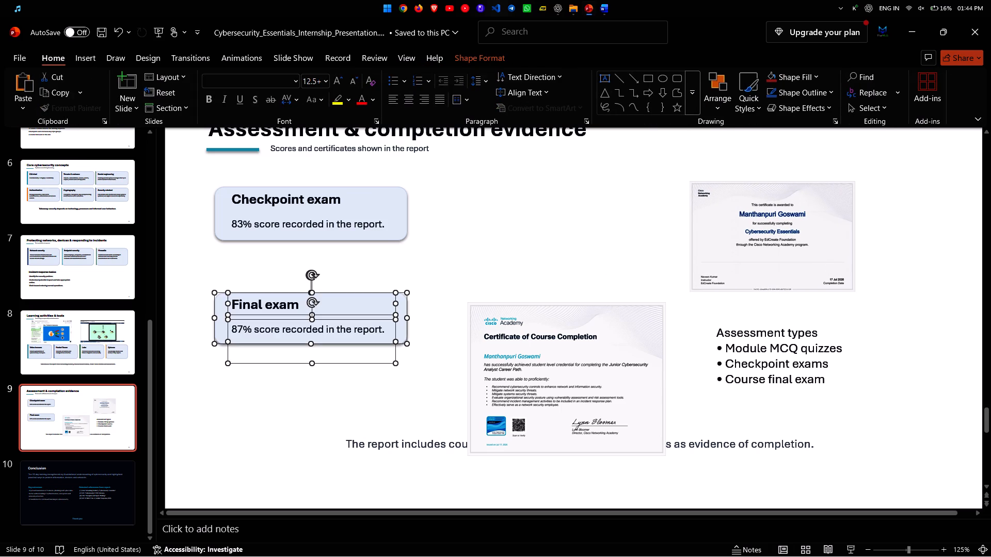
drag(338, 305, 548, 194)
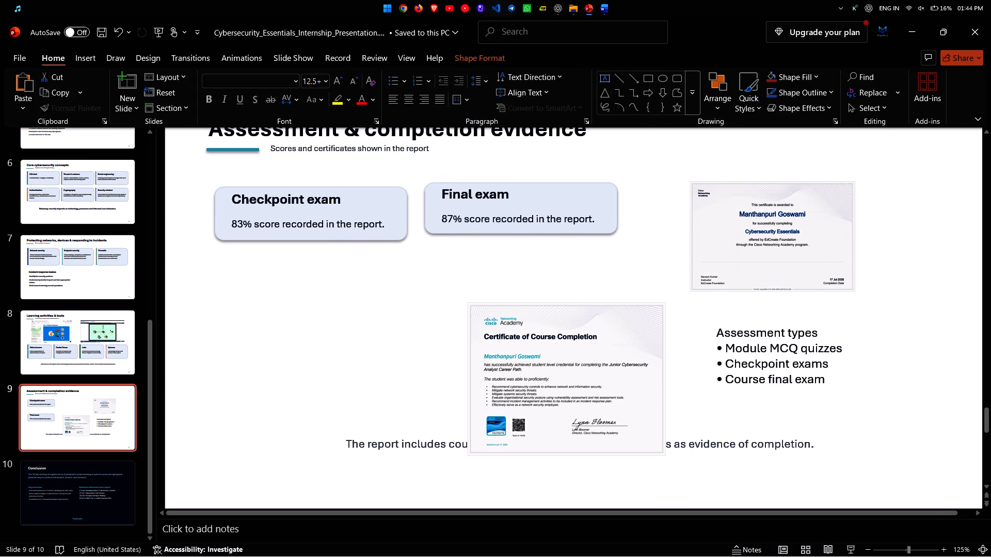
drag(548, 194, 555, 200)
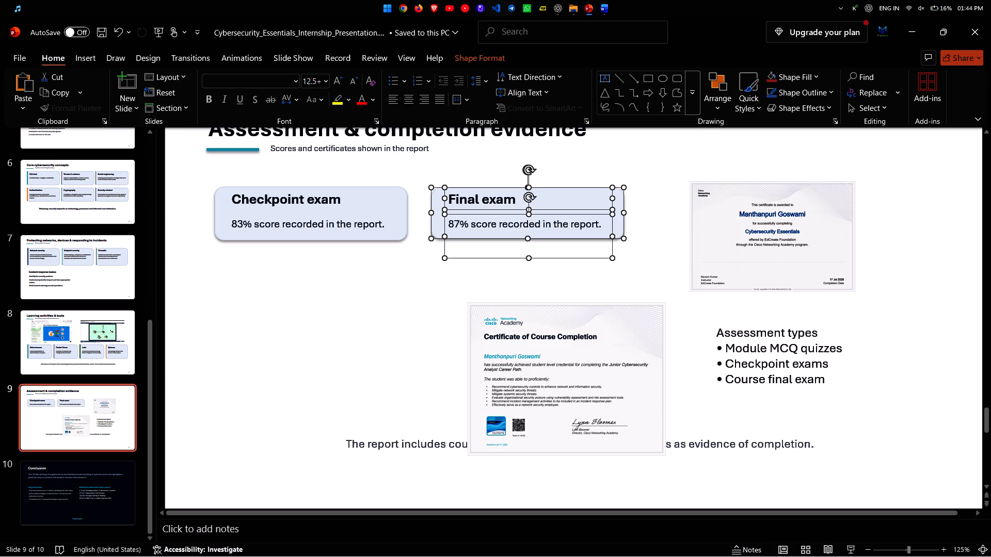
drag(469, 299, 463, 298)
Adjust the Final exam card's bottom edge to match the height of the Checkpoint exam card.
click(530, 233)
drag(526, 240, 528, 249)
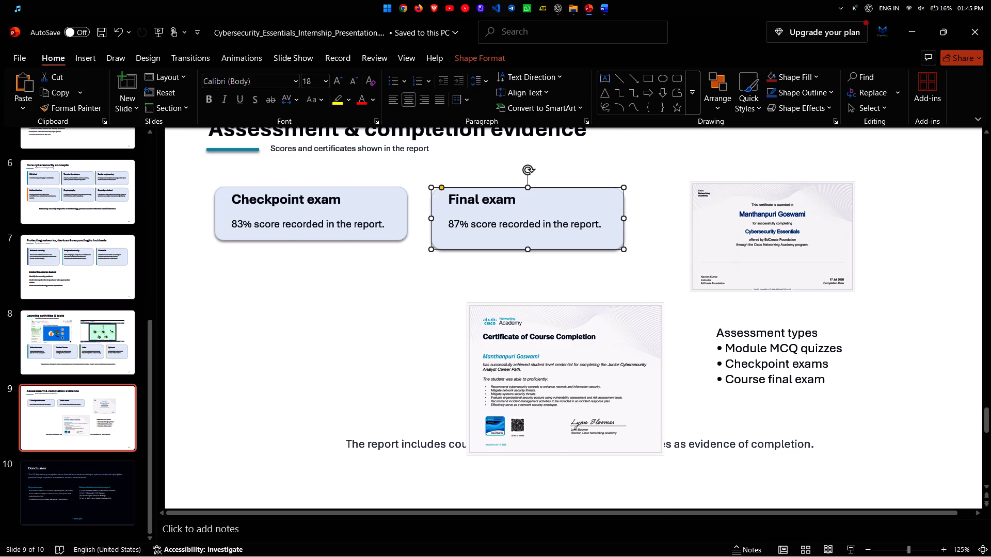
drag(528, 249, 528, 238)
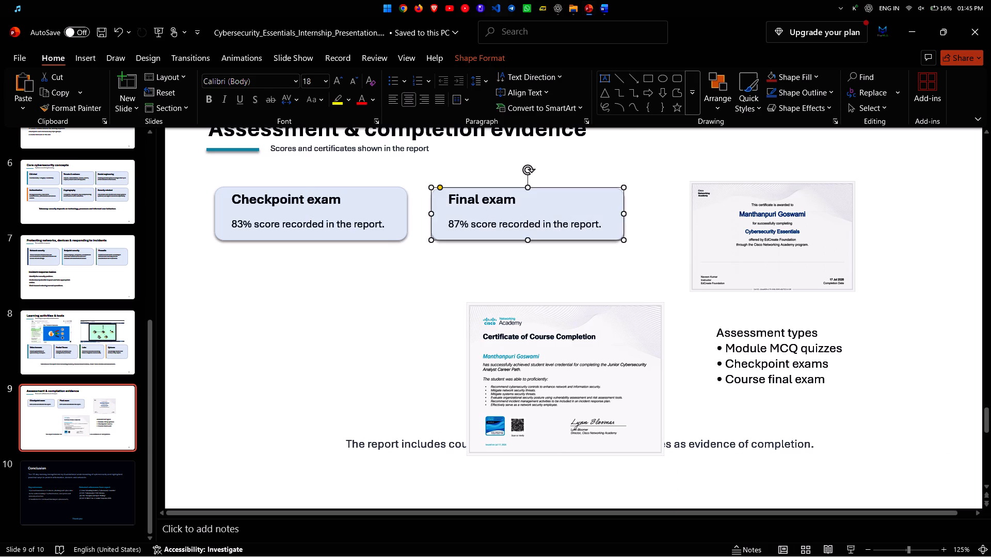
click(488, 272)
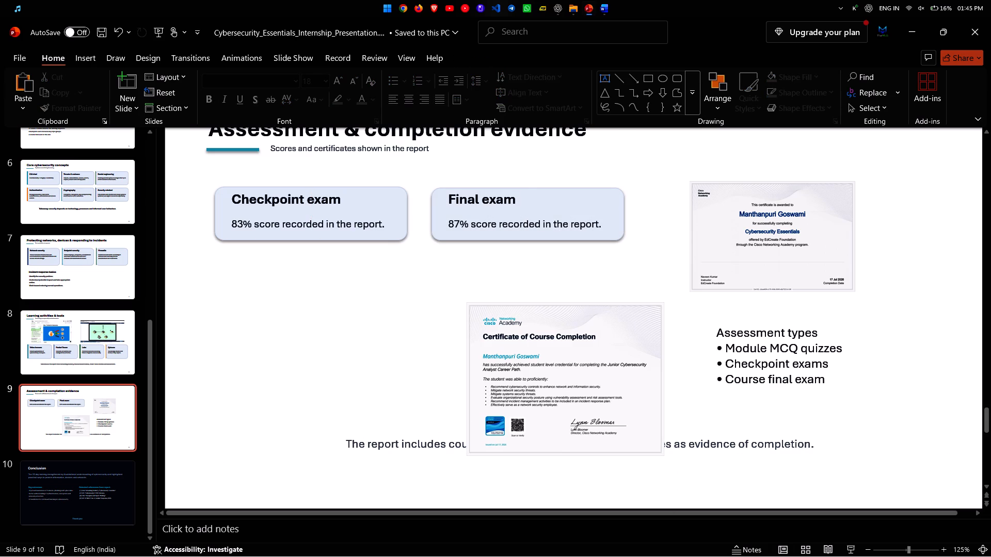
Move the Certificate of Course Completion image directly below the Checkpoint exam card, aligned with its left edge.
click(777, 245)
click(575, 364)
drag(575, 364, 555, 364)
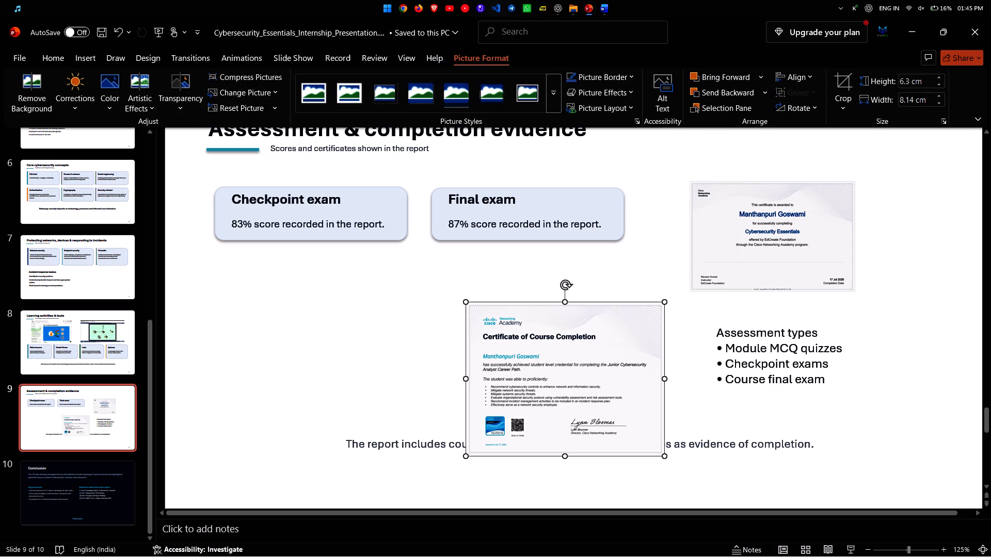
drag(555, 364, 324, 324)
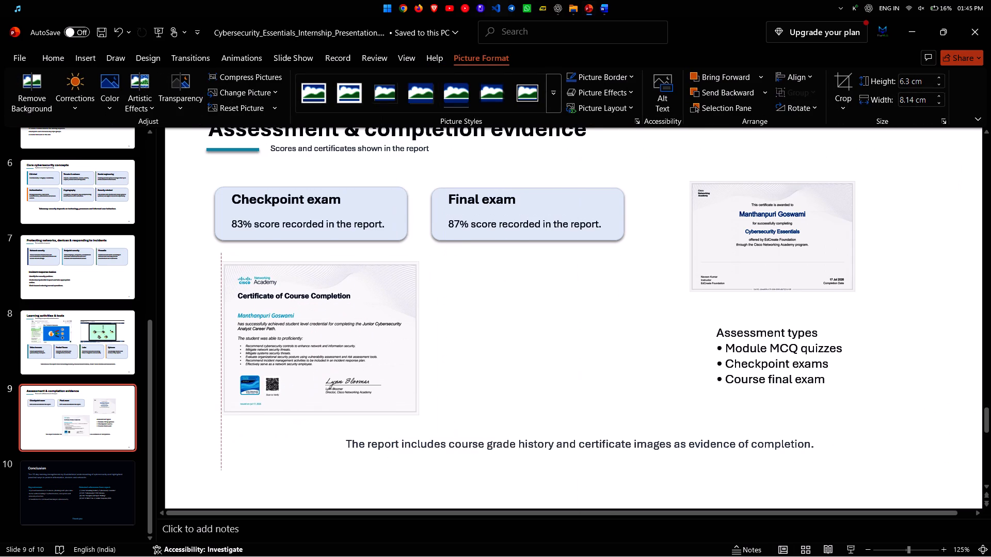
drag(324, 324, 320, 325)
Move the Cybersecurity Essentials certificate below the Final exam card, beside the Certificate of Course Completion.
drag(799, 240, 788, 236)
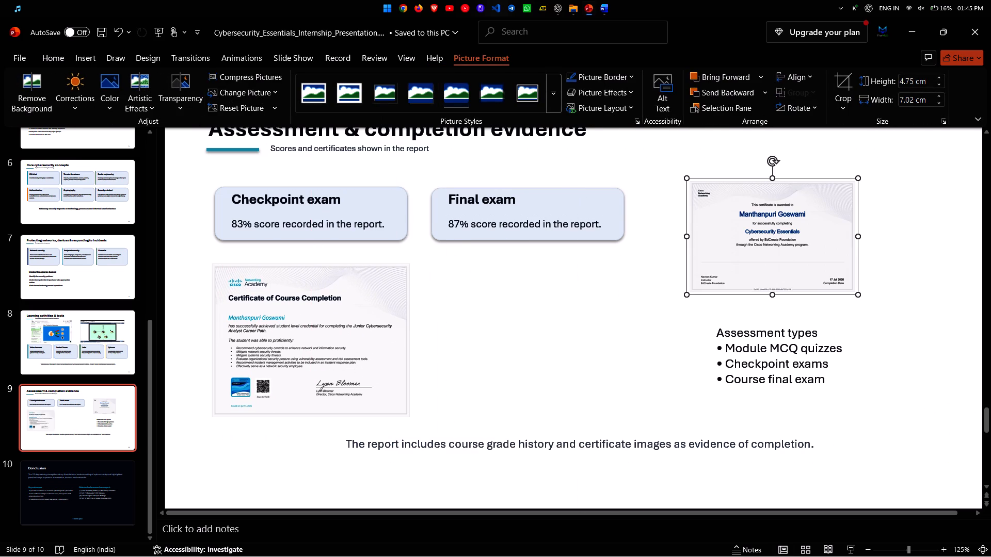
drag(774, 233, 540, 325)
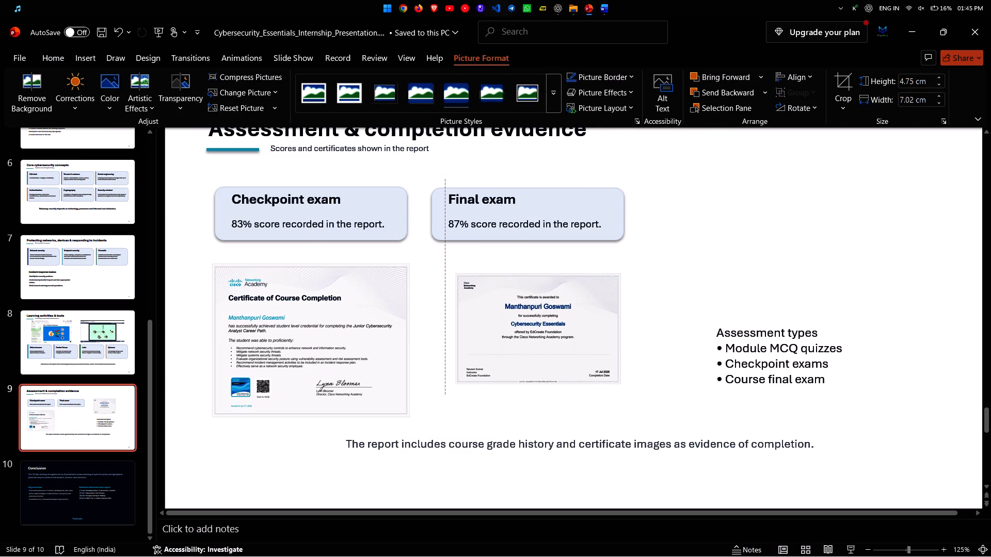
drag(540, 325, 530, 334)
Set the Cybersecurity Essentials certificate's height to 6.3 cm, matching the Certificate of Course Completion.
click(300, 334)
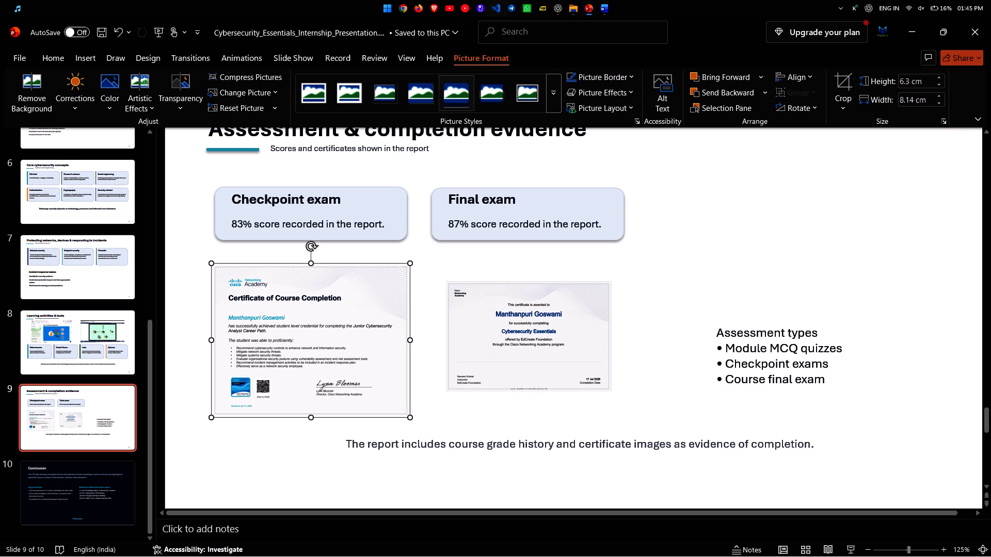
click(499, 336)
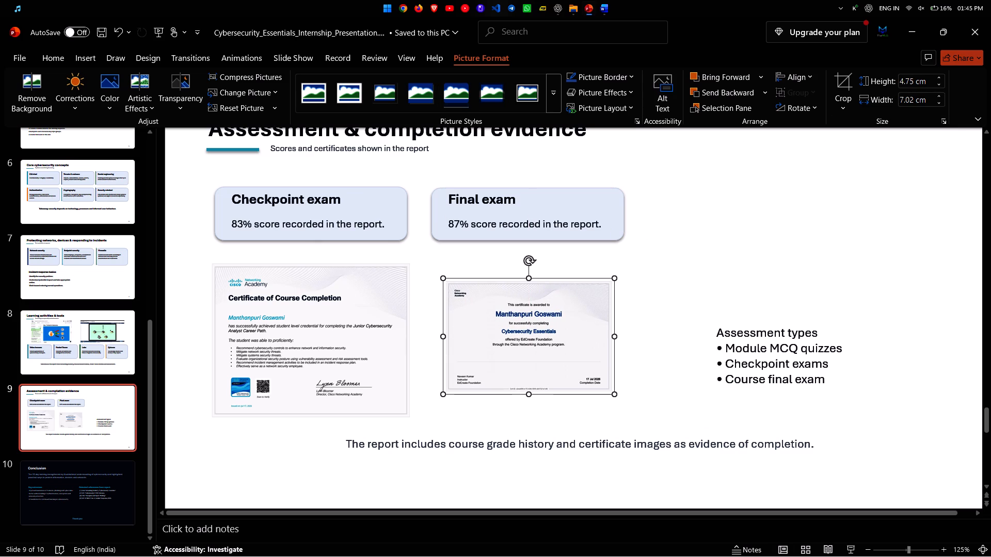
click(909, 85)
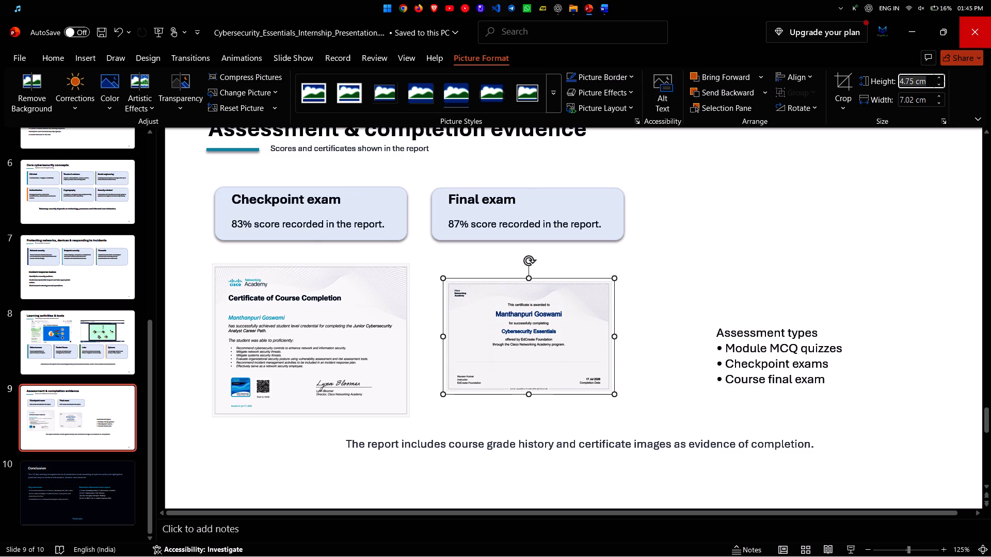
key(Left)
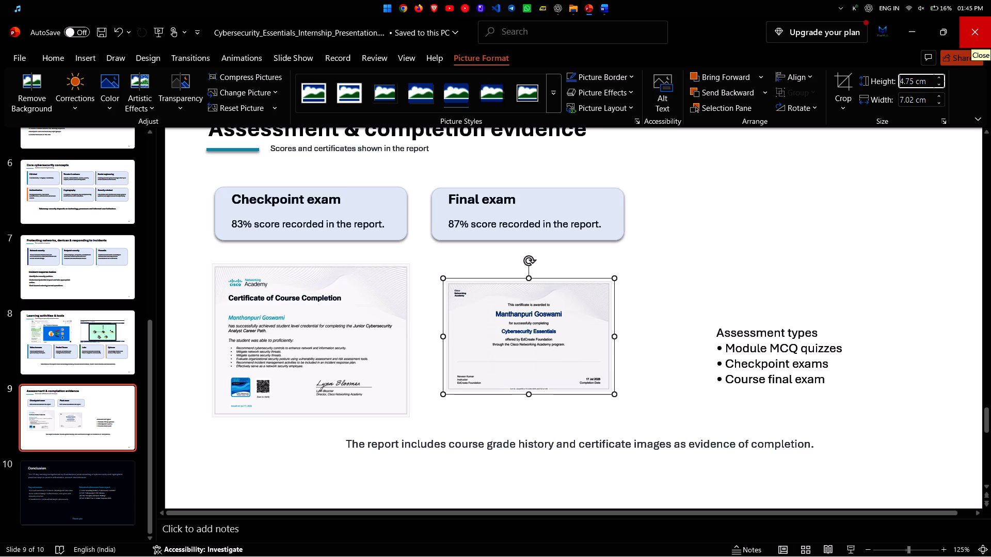
key(Delete)
key(Delete)
key(Delete)
key(Delete)
text(6.3)
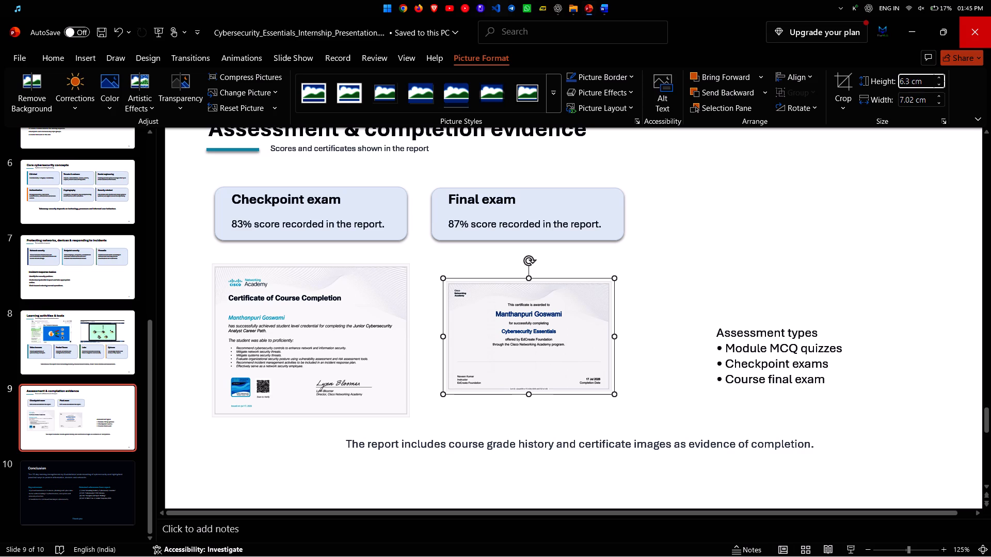
click(909, 101)
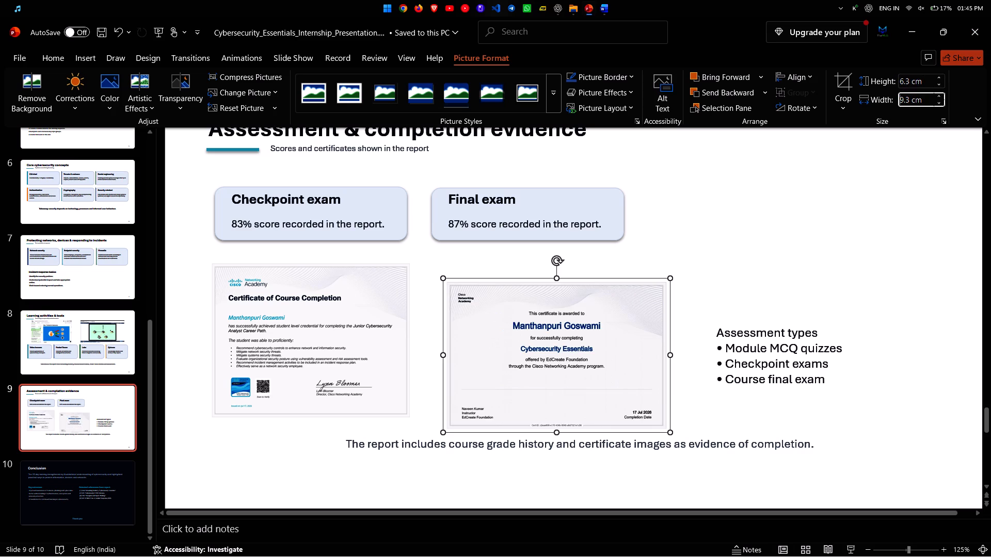
Reposition the enlarged Cybersecurity Essentials certificate level with the Certificate of Course Completion and clear of the caption below.
click(612, 350)
drag(612, 366, 604, 341)
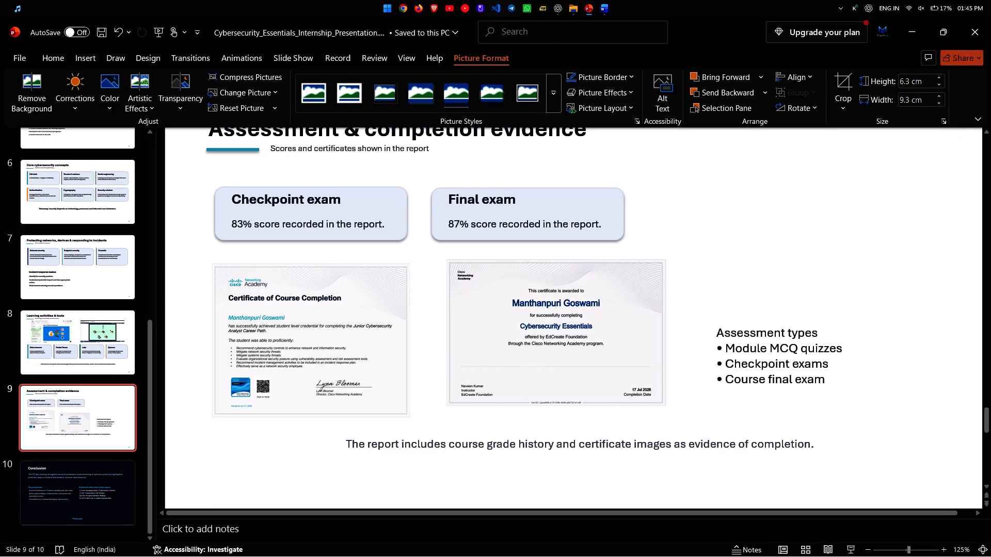
drag(604, 341, 600, 347)
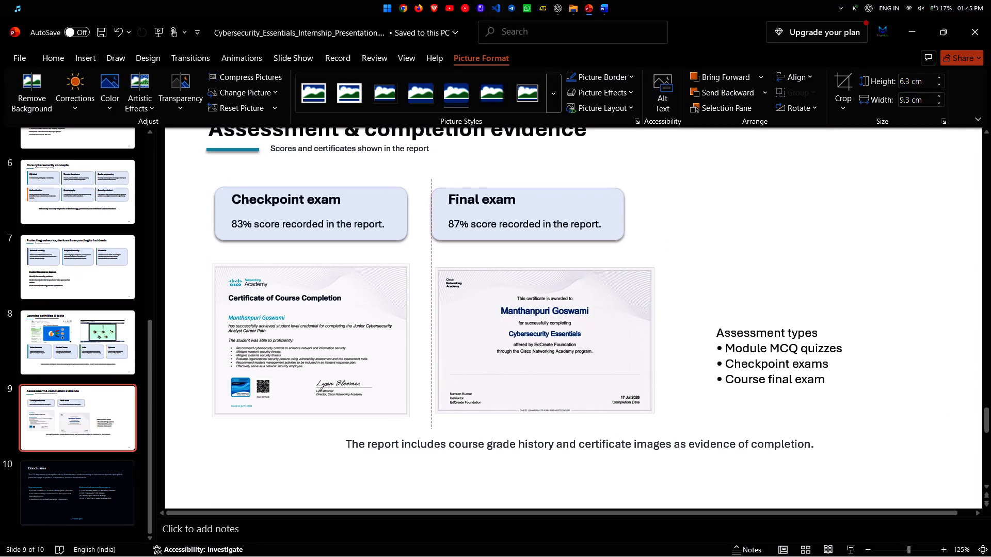
drag(600, 347, 590, 345)
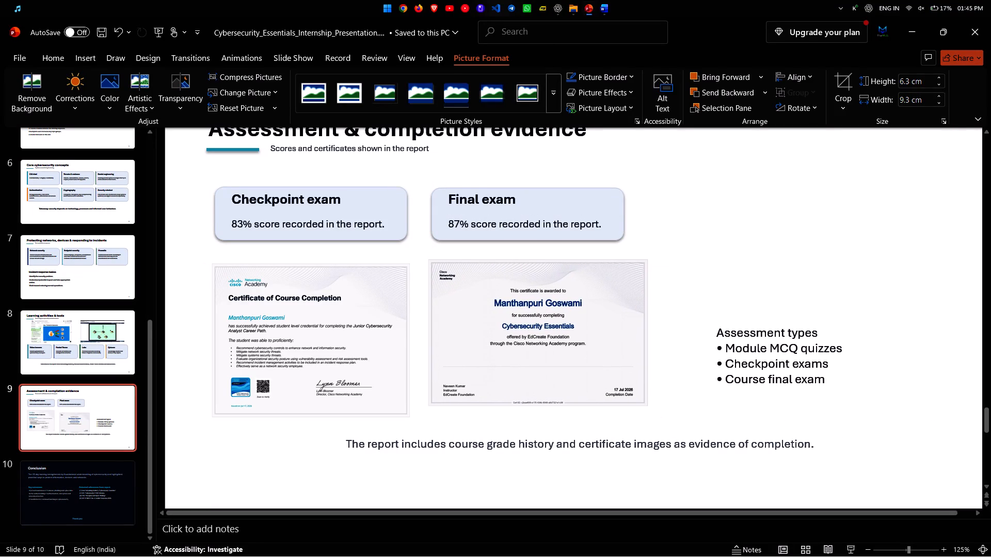
drag(590, 345, 589, 350)
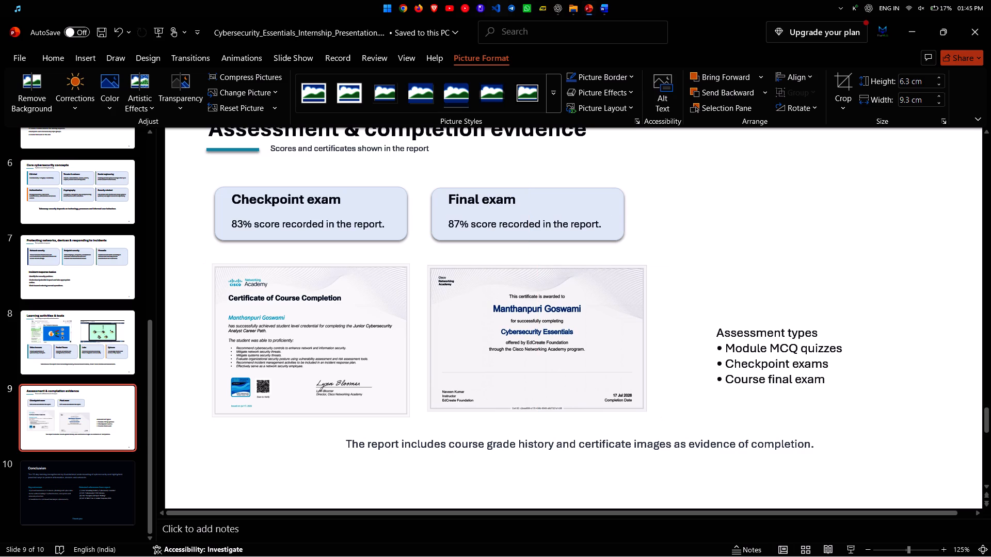
drag(589, 350, 589, 350)
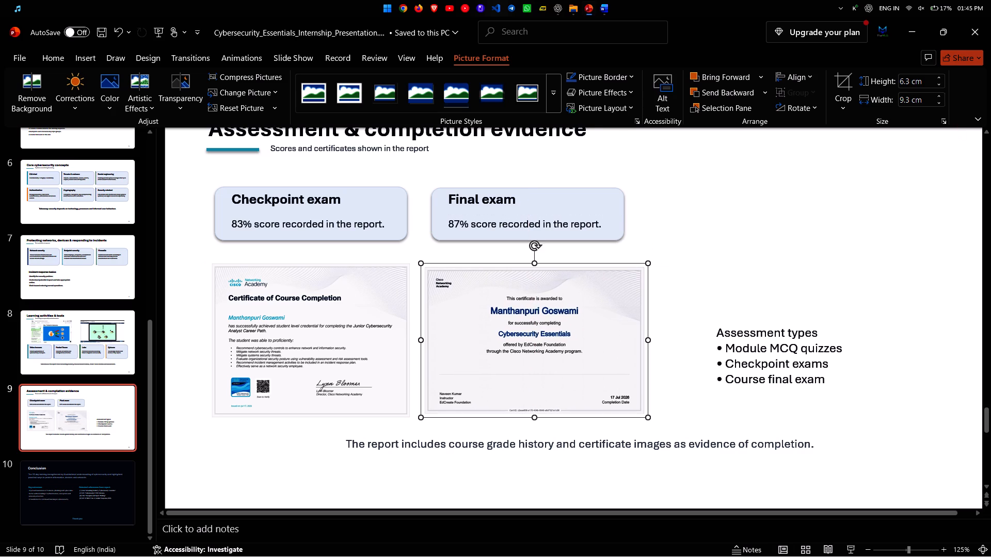
drag(589, 350, 583, 350)
Fine-tune the Cybersecurity Essentials certificate's horizontal position to leave a narrow gap between the two certificates.
key(Left)
key(Left)
key(Left)
key(Left)
key(Left)
key(Left)
key(Left)
key(Left)
key(Left)
key(Left)
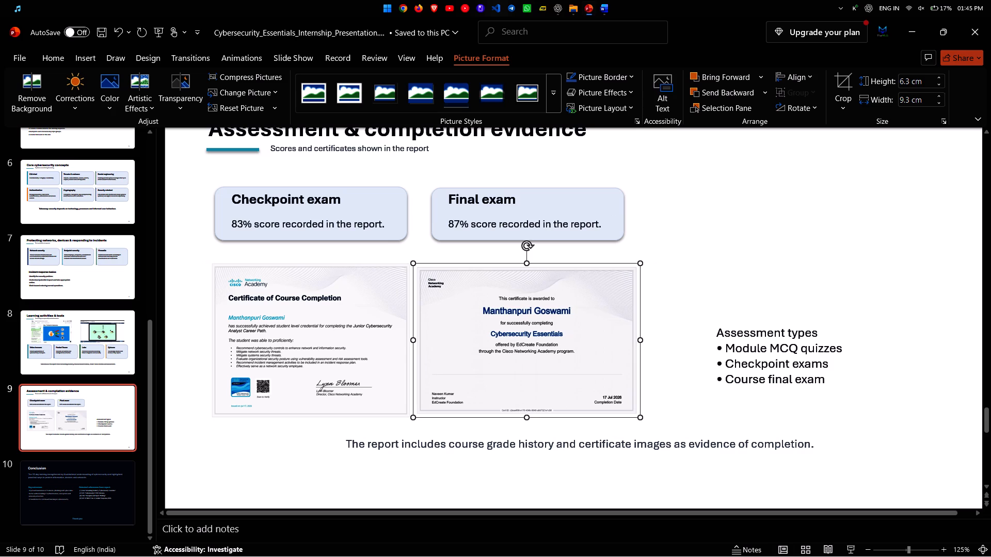
key(Left)
key(Left)
key(Right)
key(Right)
key(Right)
key(Right)
key(Right)
key(Right)
key(Right)
key(Right)
key(Right)
key(Right)
key(Right)
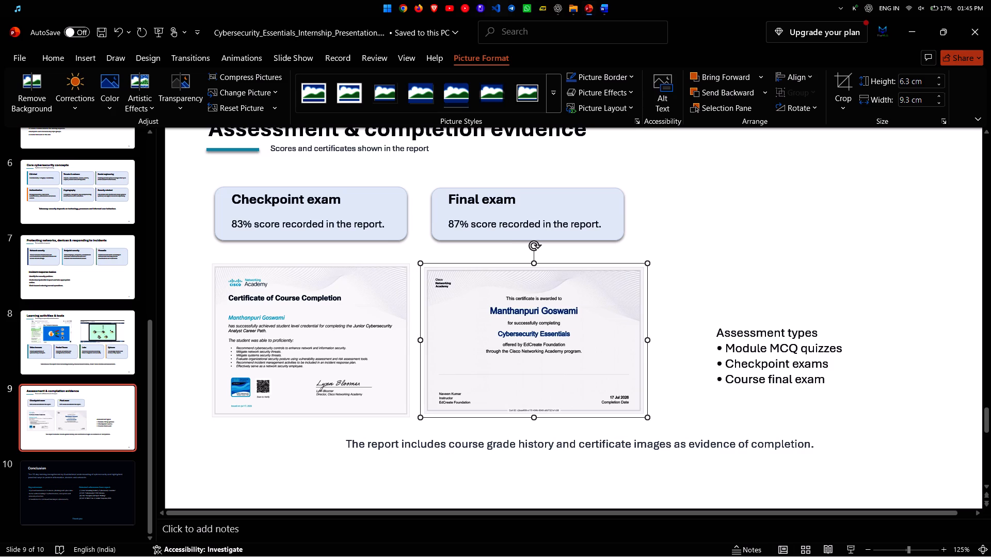
Move the caption about course grade history and certificate images lower on the slide, farther below the certificates.
scroll(630, 352, down, 2)
click(638, 430)
double_click(651, 422)
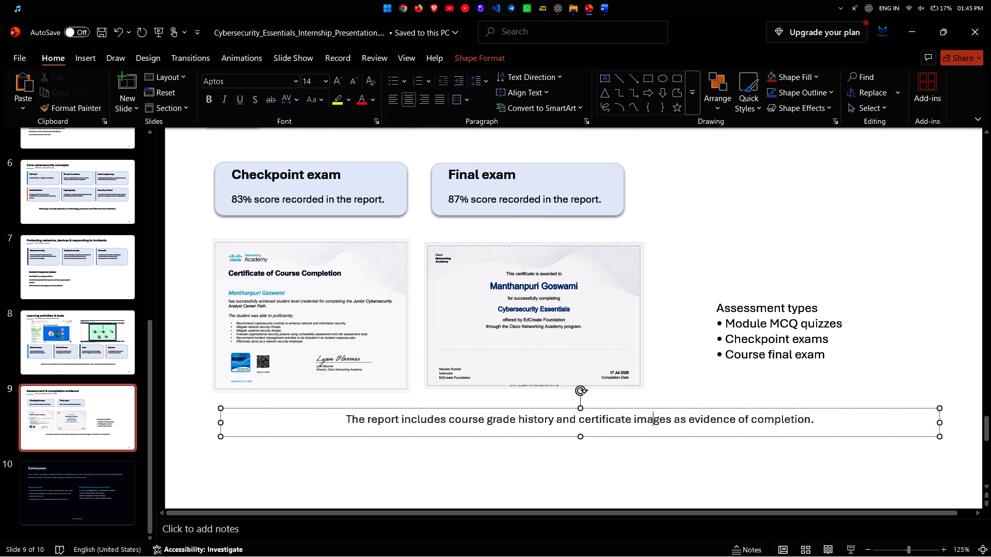
drag(595, 433, 590, 453)
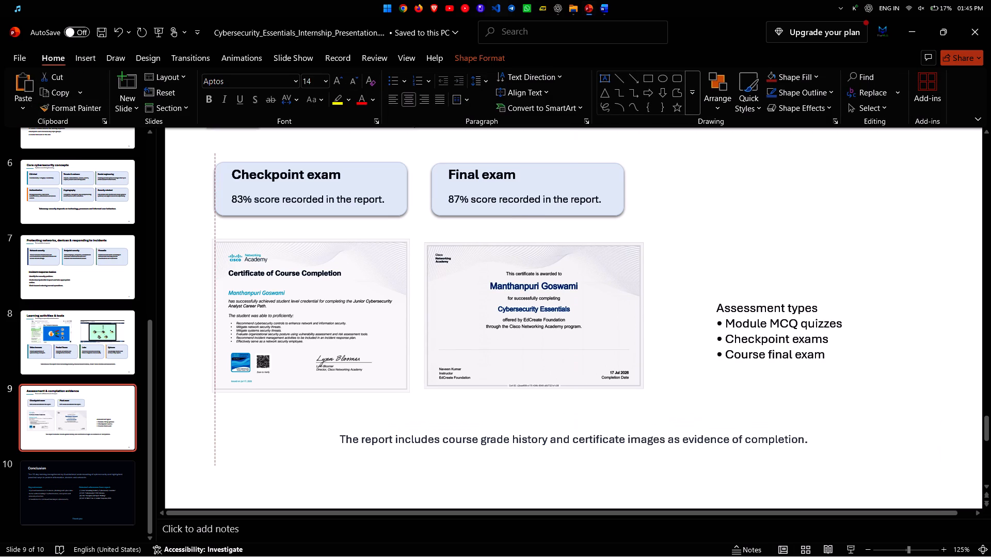
drag(590, 453, 588, 472)
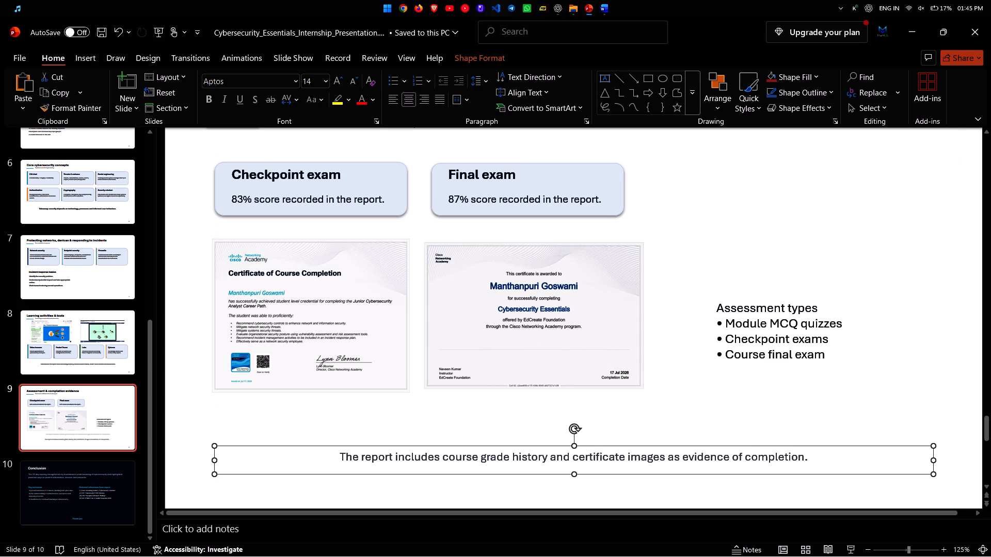
Move the Assessment types list on slide 9 up beside the Checkpoint exam and Final exam cards.
click(772, 348)
scroll(765, 406, up, 1)
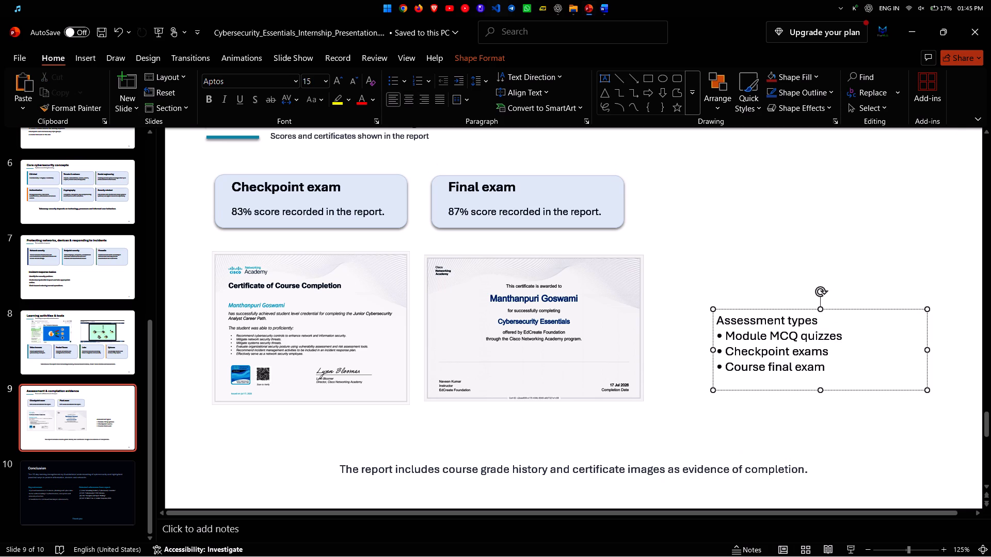
drag(855, 390, 855, 415)
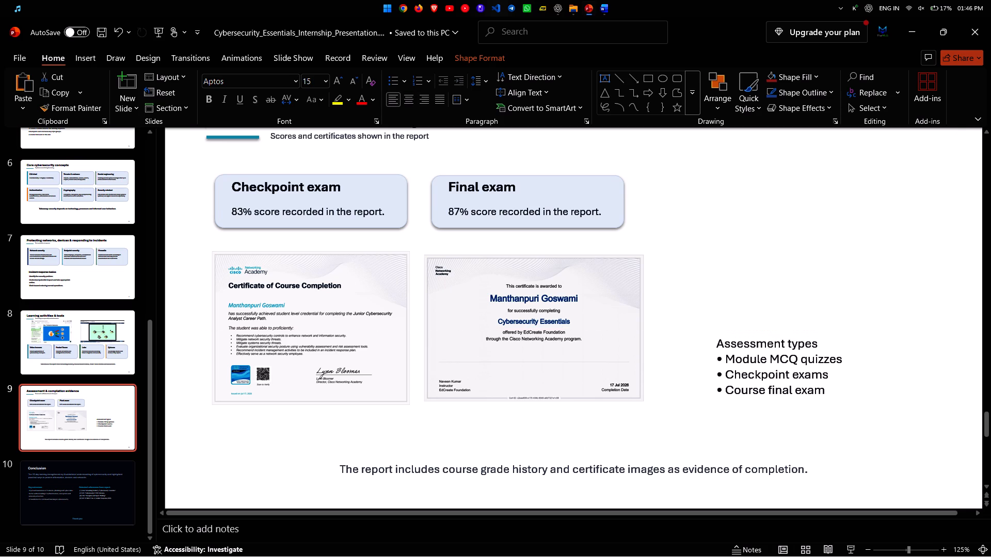
drag(855, 415, 860, 249)
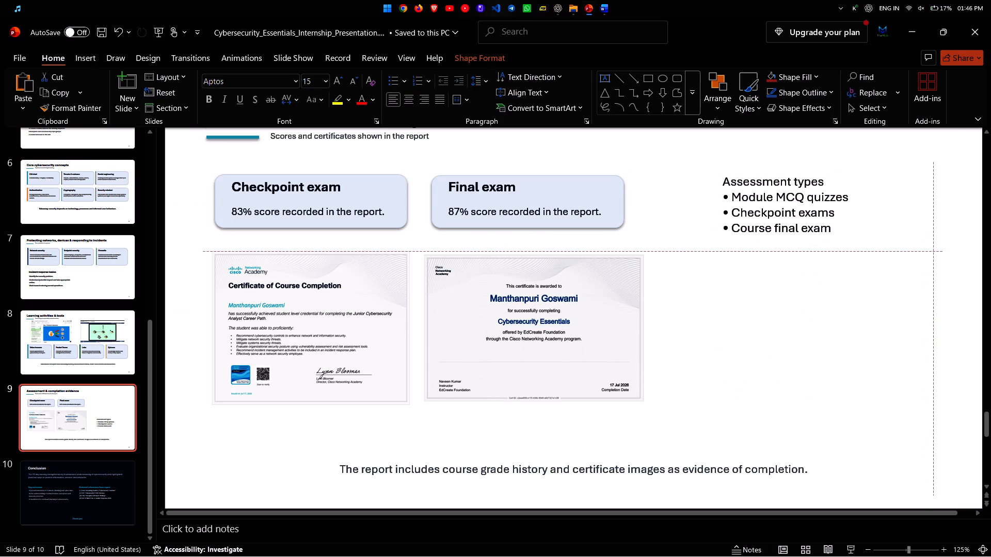
drag(860, 249, 860, 240)
Switch to report.docx in Word and copy the Fig 9.5 Final exam Score screenshot.
key(alt+Tab)
scroll(555, 323, down, 7)
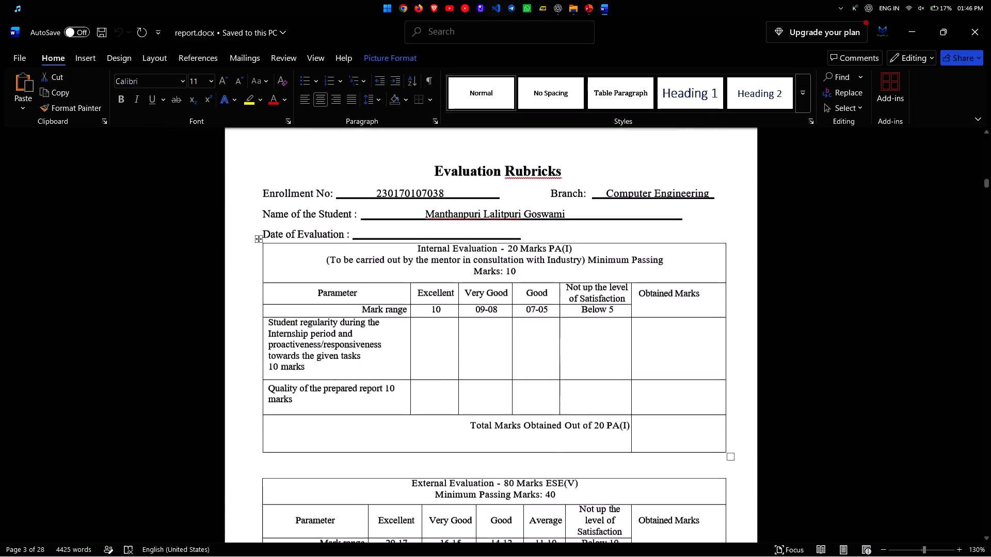
scroll(555, 316, down, 3)
middle_click(660, 318)
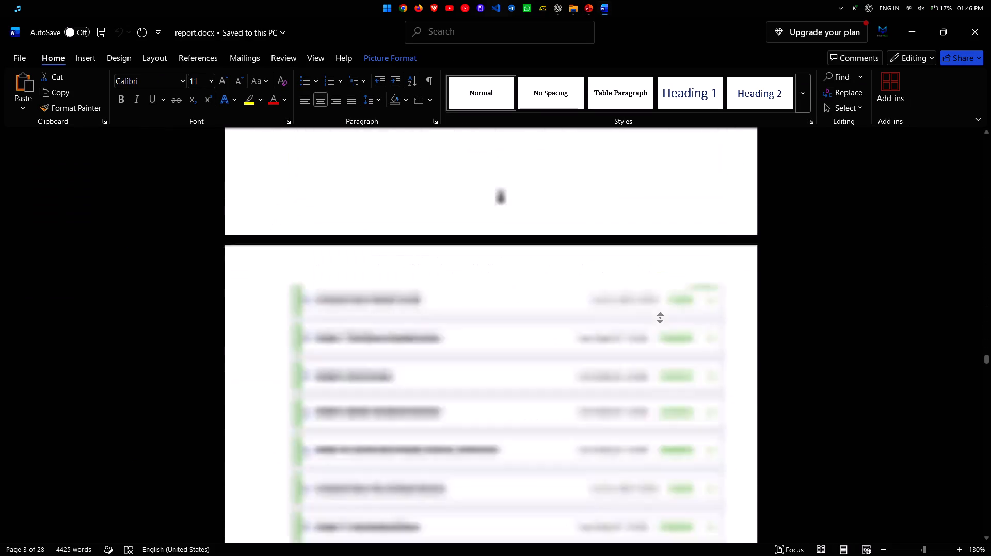
middle_click(694, 537)
scroll(677, 446, down, 18)
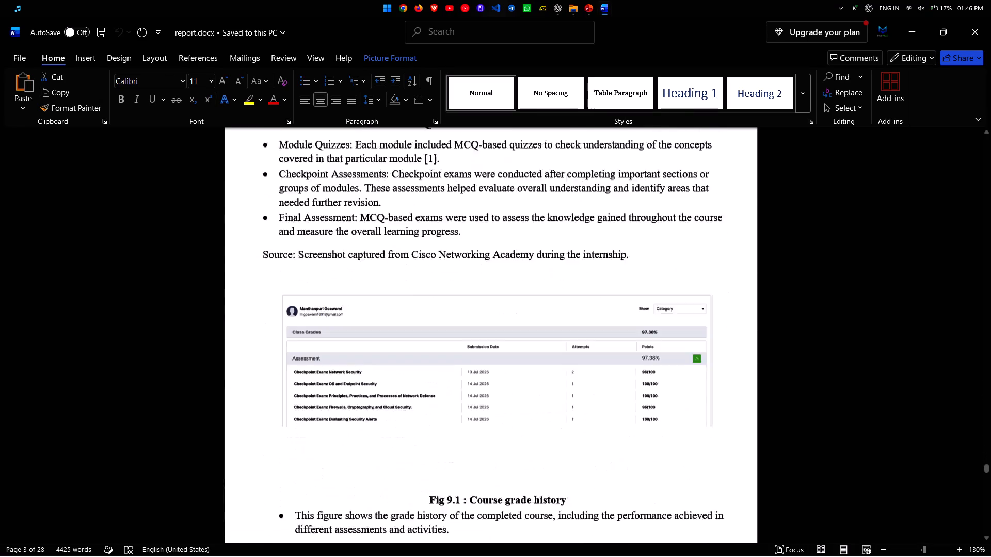
scroll(682, 435, down, 18)
scroll(682, 435, down, 5)
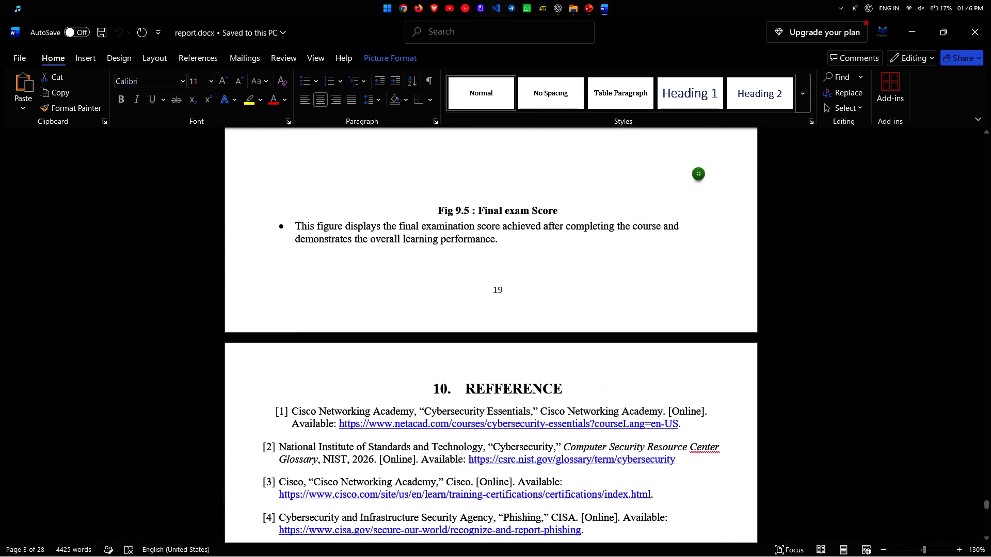
scroll(682, 435, down, 10)
scroll(682, 435, up, 17)
scroll(682, 435, down, 3)
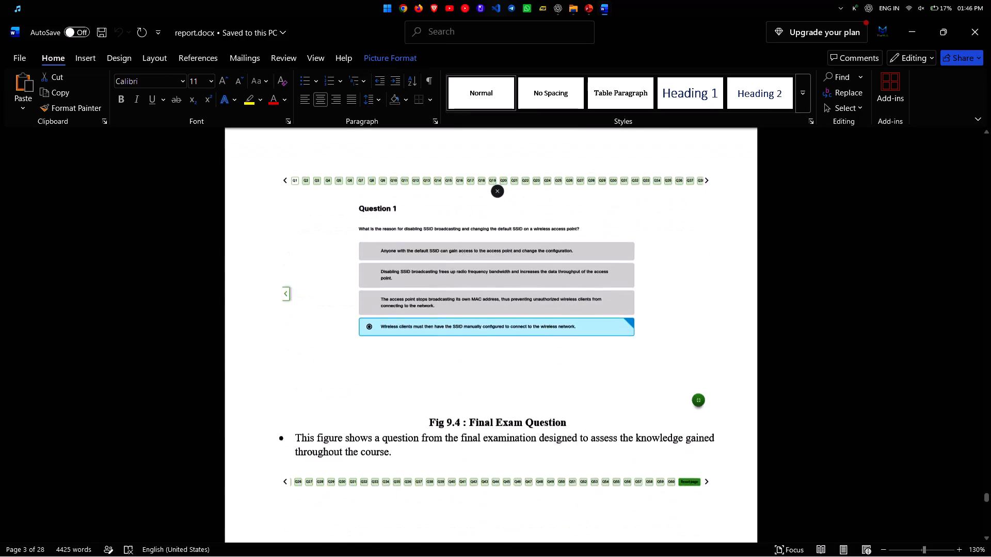
scroll(655, 435, down, 1)
click(566, 366)
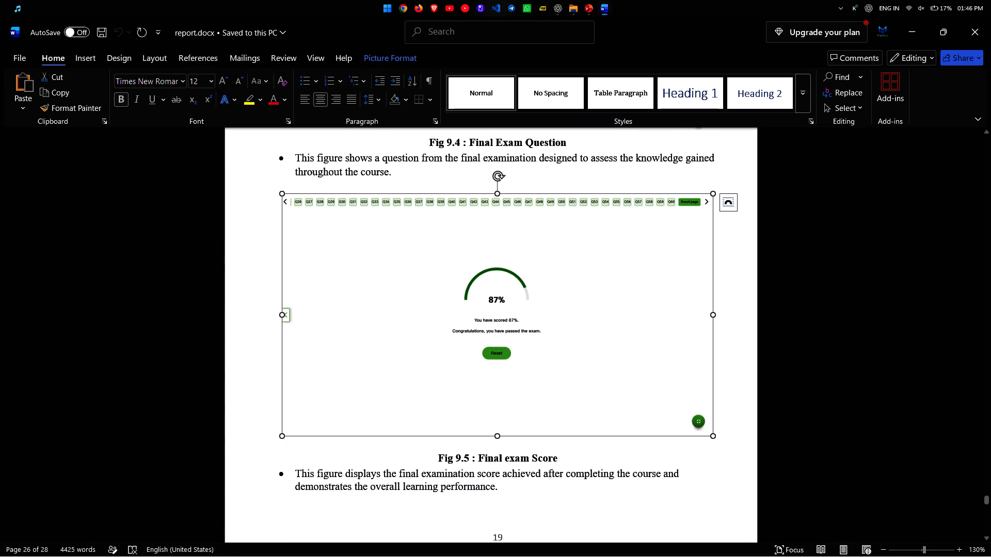
key(ctrl+c)
Paste the final exam score screenshot onto slide 9 in PowerPoint, shrink it and place it beneath the Assessment types list.
key(alt+Tab)
click(824, 318)
key(ctrl+v)
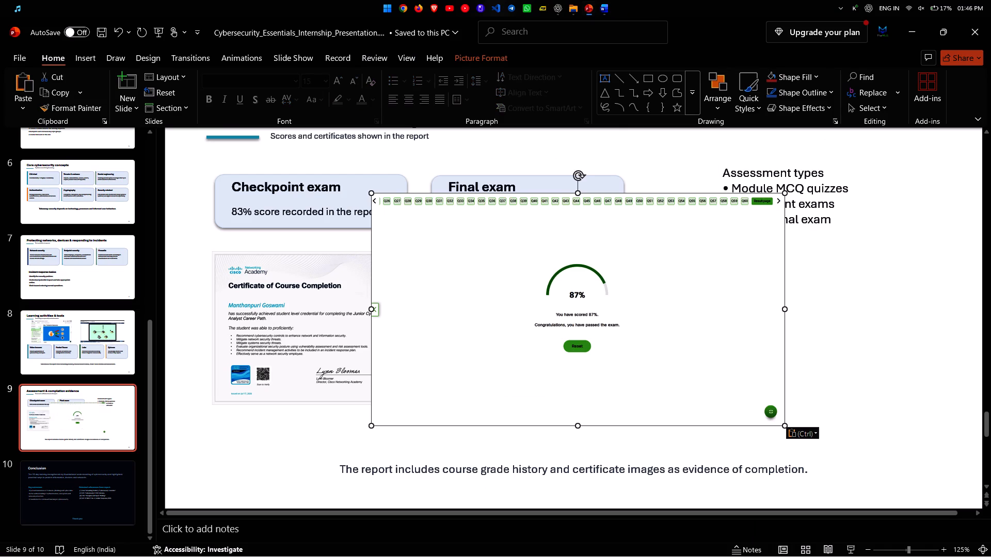
ctrl+drag(787, 425, 765, 386)
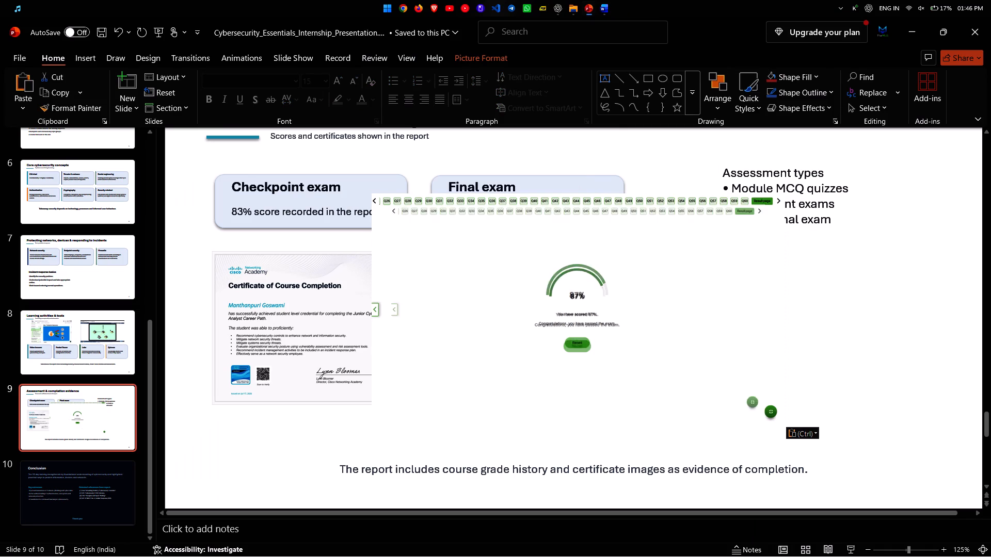
ctrl+drag(765, 386, 691, 329)
drag(577, 307, 821, 352)
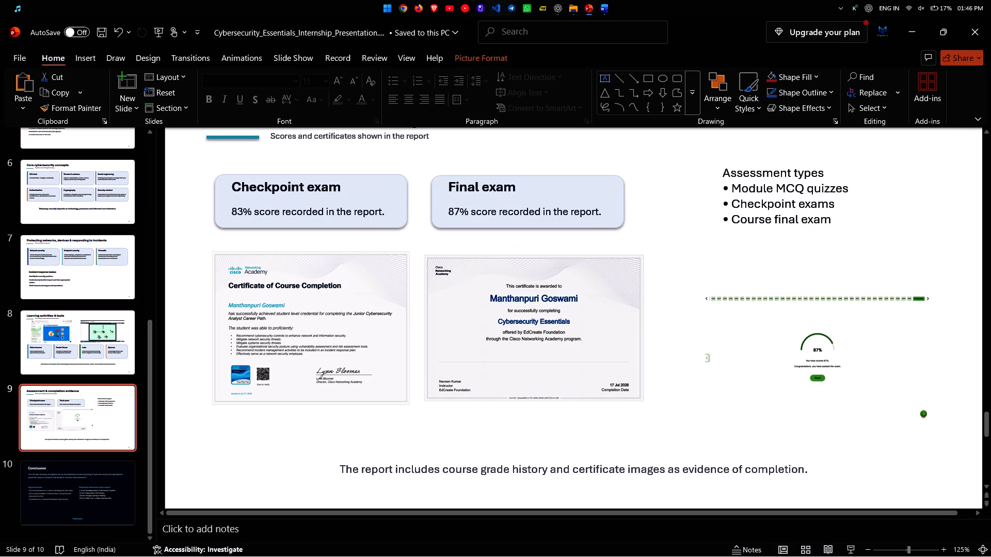
drag(821, 352, 794, 319)
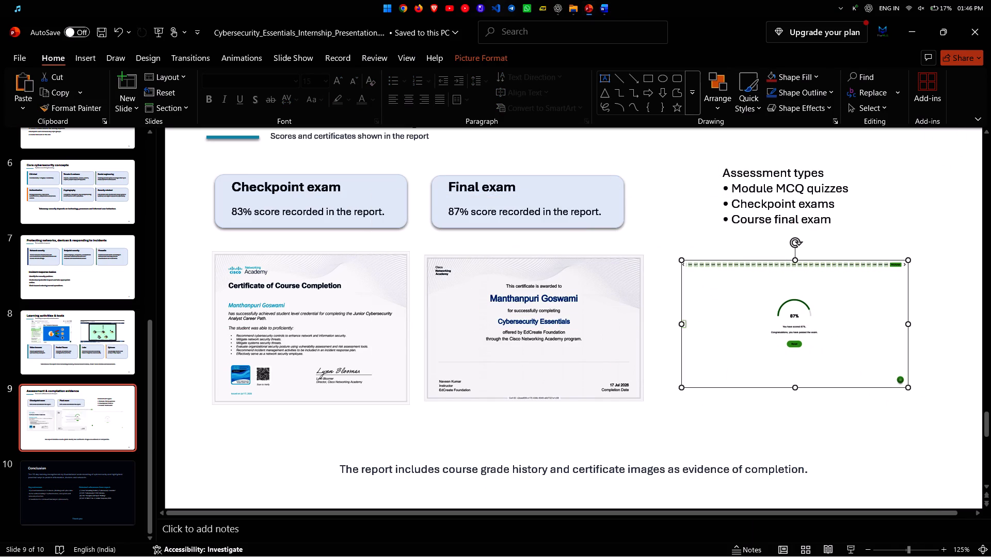
Enlarge the final exam score screenshot to roughly the certificates' height, keep it beside them, and save the presentation.
drag(906, 386, 920, 393)
drag(813, 334, 826, 335)
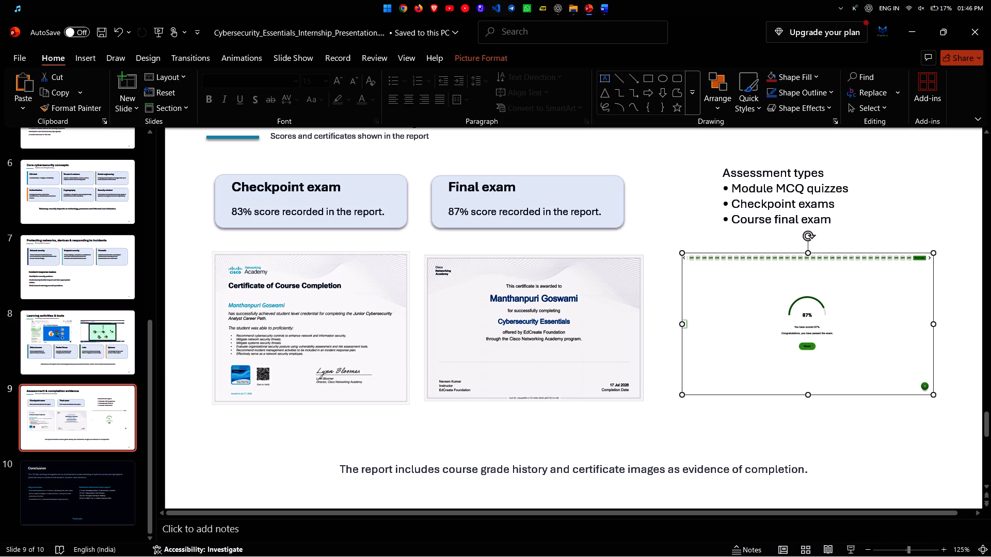
ctrl+drag(935, 394, 946, 400)
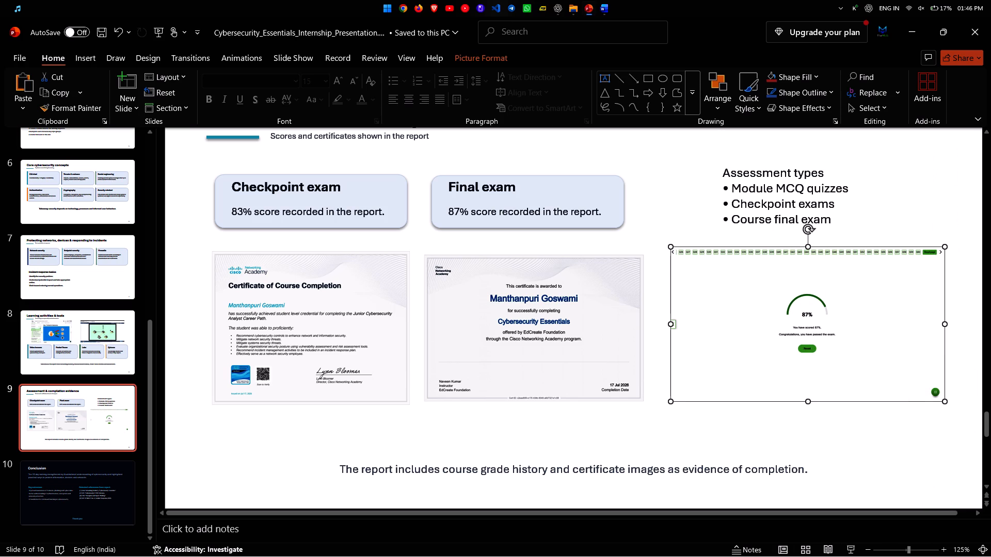
key(ctrl+s)
Review the layout of slides 8 to 10, including slide 9's caption, and save the presentation.
ctrl+scroll(537, 316, down, 3)
scroll(537, 316, up, 2)
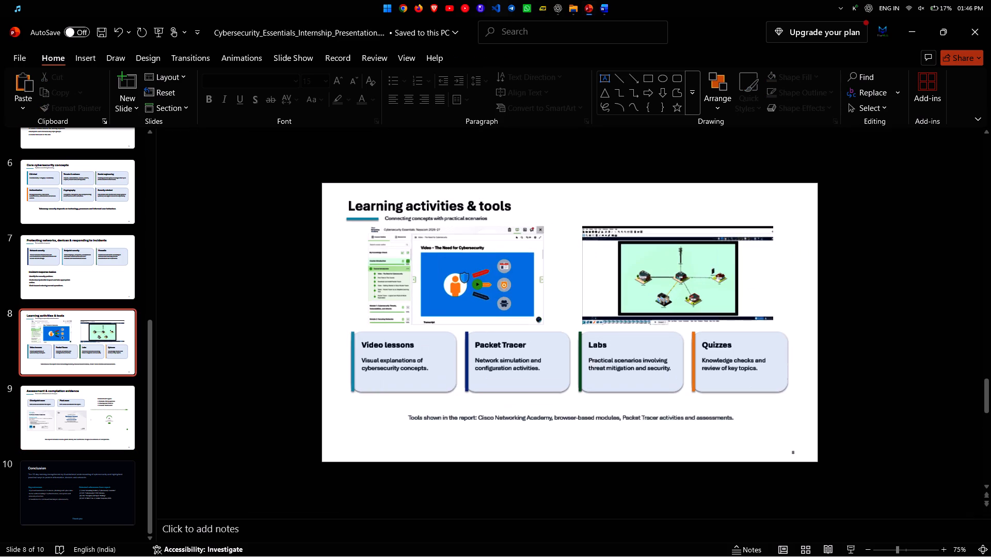
scroll(584, 377, down, 3)
scroll(584, 377, up, 1)
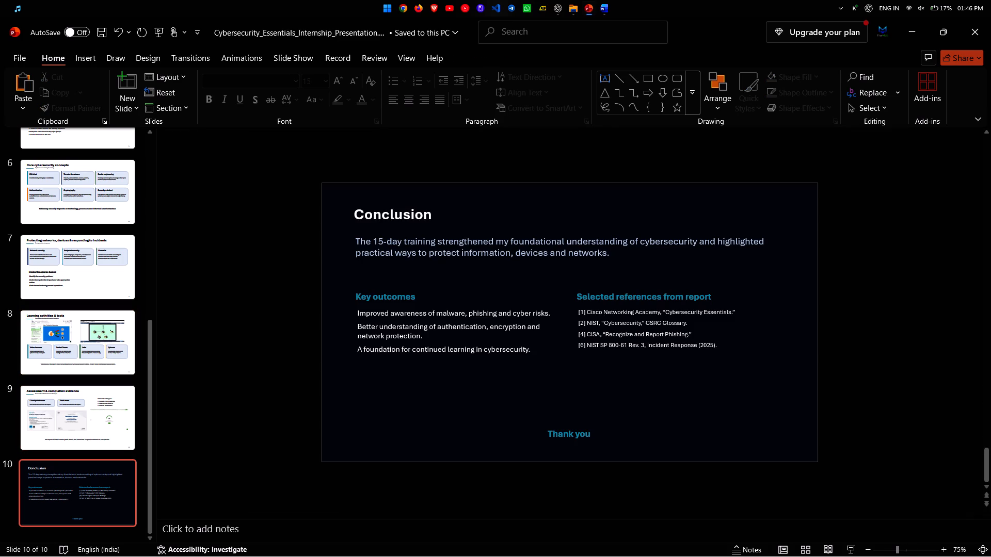
scroll(584, 377, up, 1)
ctrl+scroll(584, 377, up, 2)
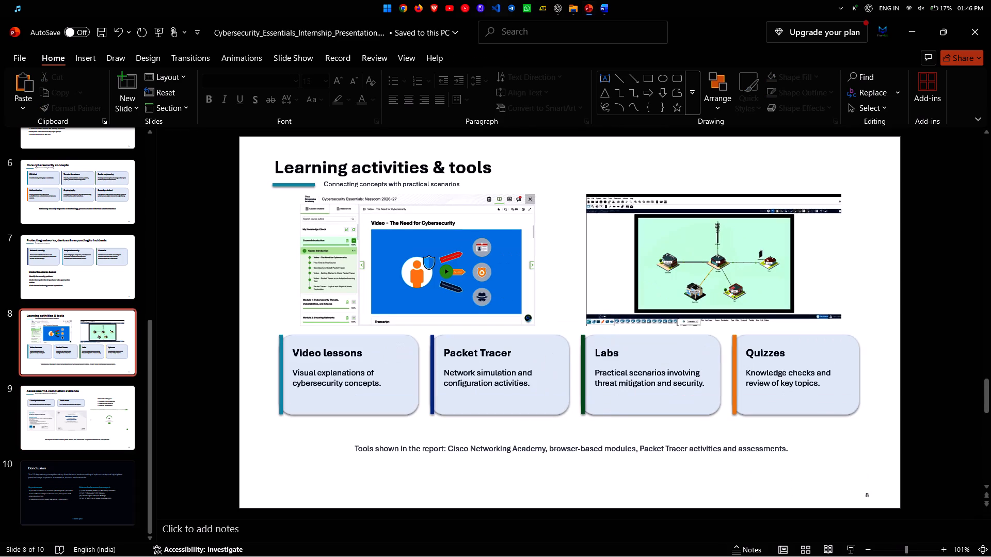
scroll(584, 377, down, 1)
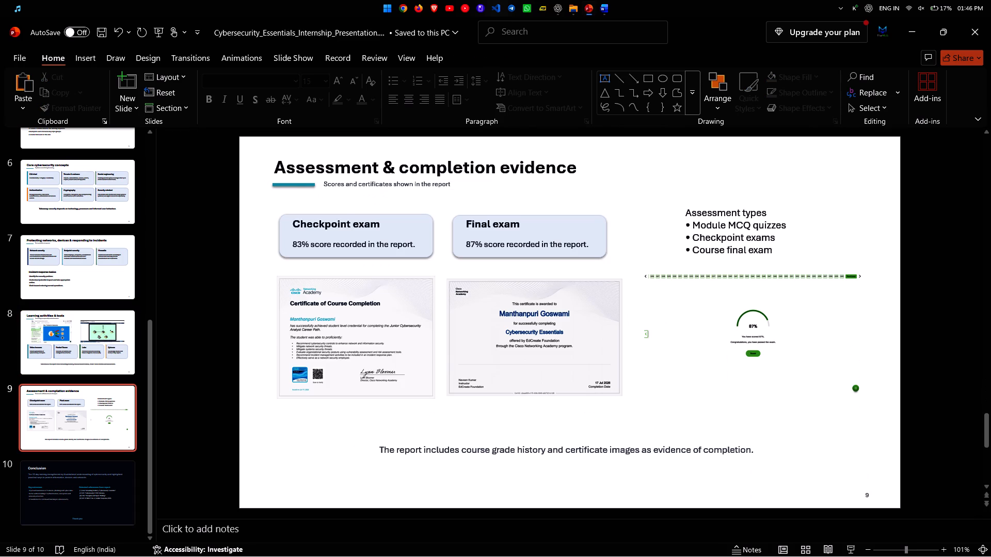
ctrl+scroll(584, 377, up, 2)
ctrl+scroll(584, 377, down, 2)
key(ctrl+s)
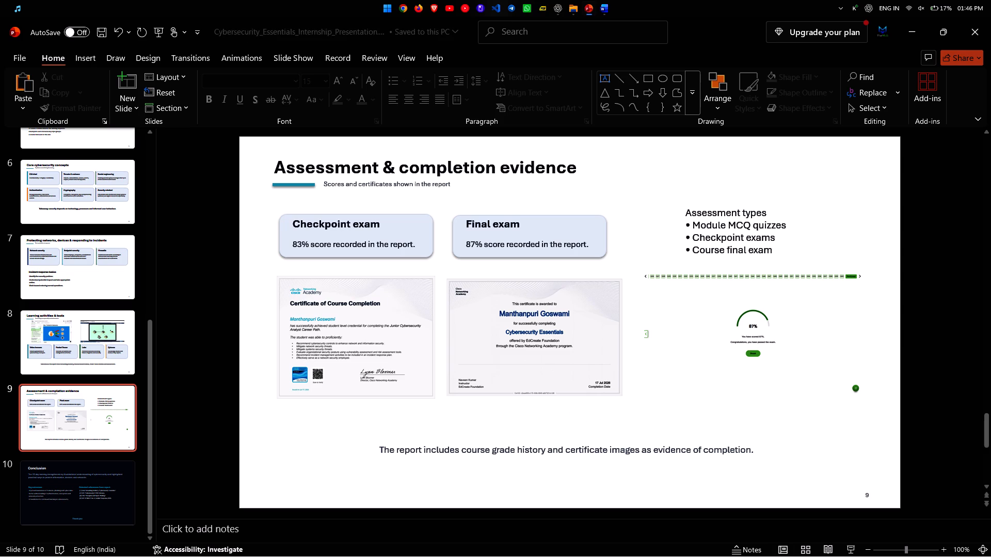
key(ctrl+s)
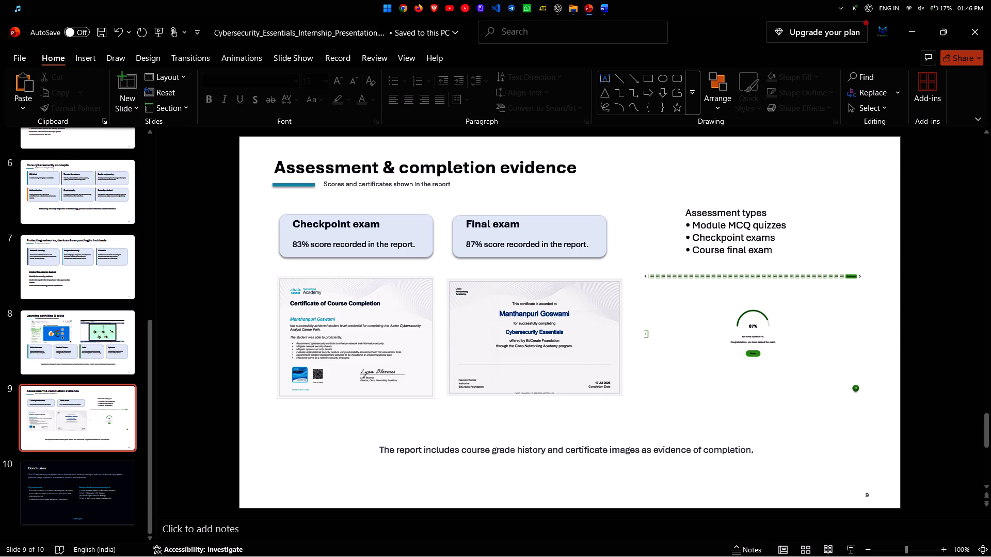
key(ctrl+s)
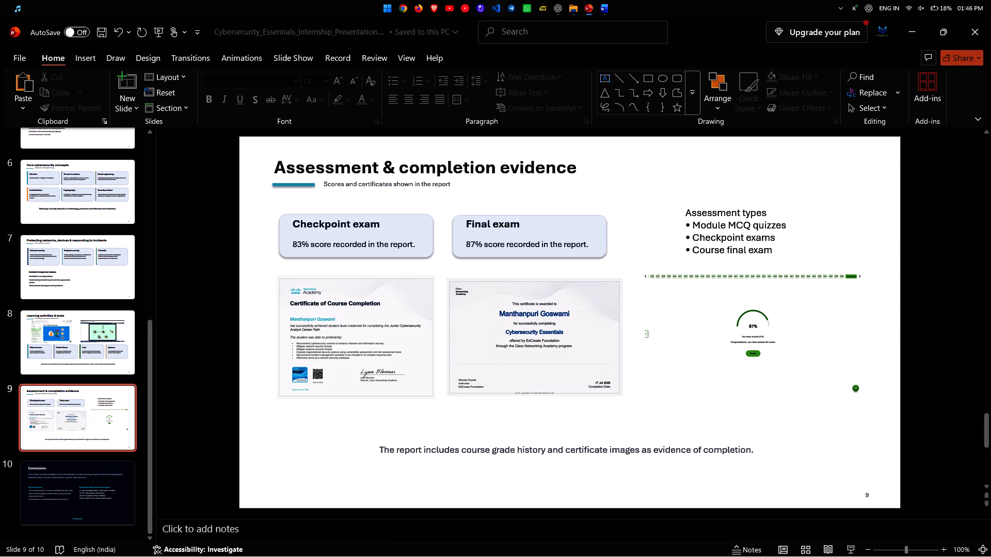
click(559, 453)
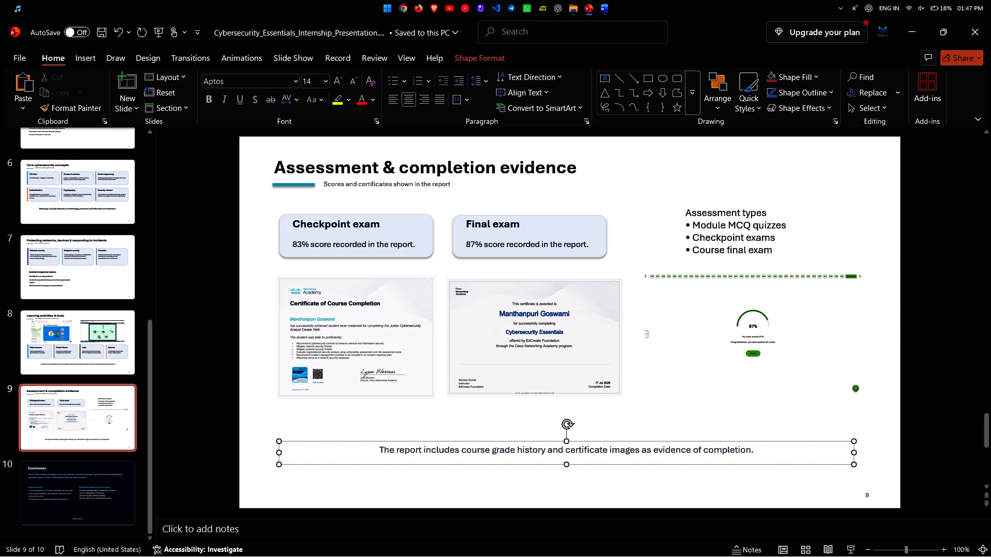
click(638, 491)
scroll(606, 494, down, 1)
scroll(606, 494, up, 2)
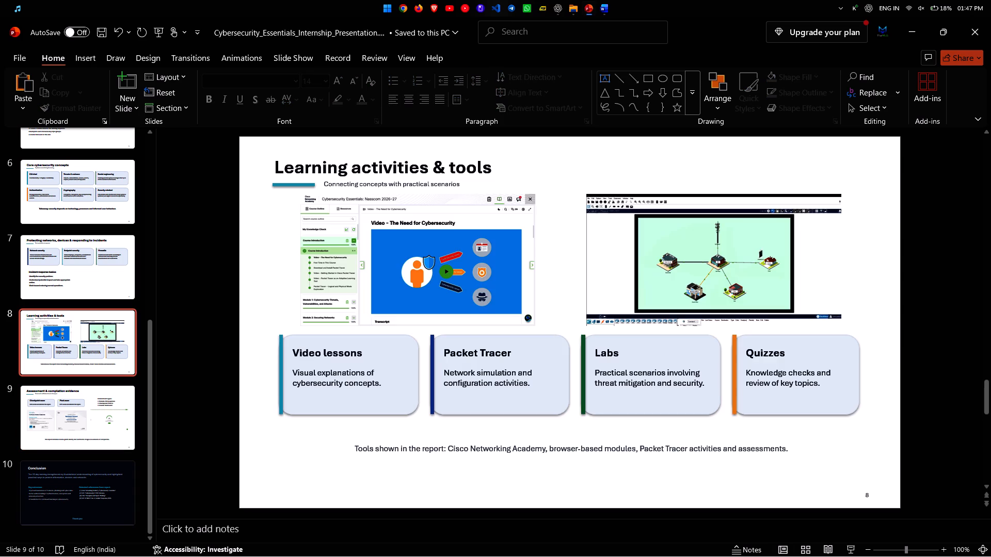
key(ctrl+s)
Switch to report.docx in Word and copy the Fig 9.1 Course grade history image.
key(alt+Tab)
scroll(608, 399, up, 3)
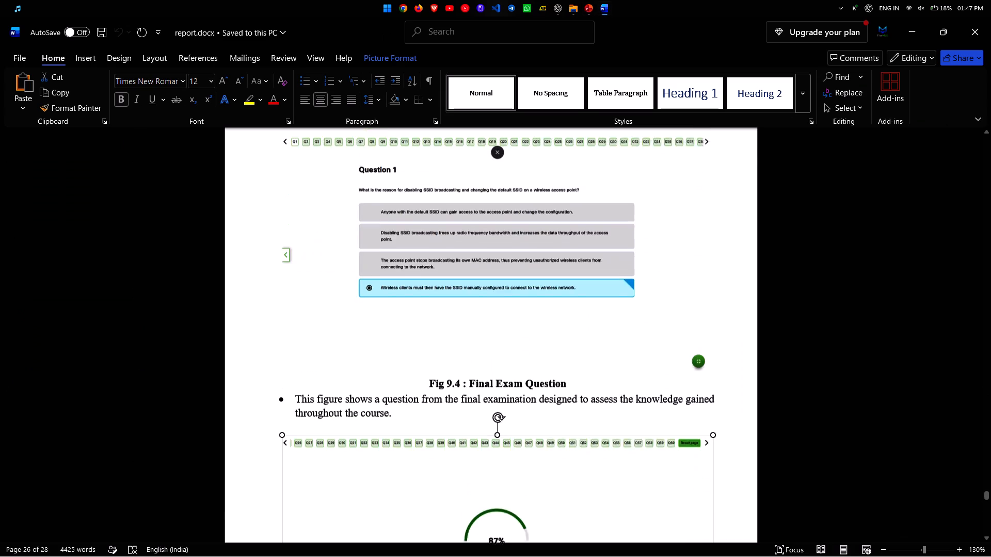
scroll(608, 399, up, 11)
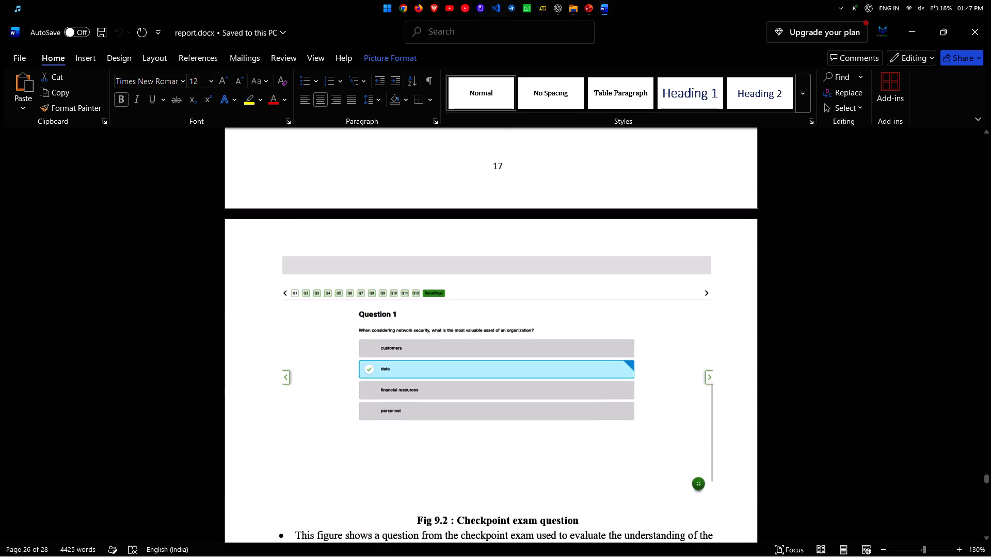
scroll(608, 399, up, 8)
scroll(608, 399, down, 2)
click(608, 399)
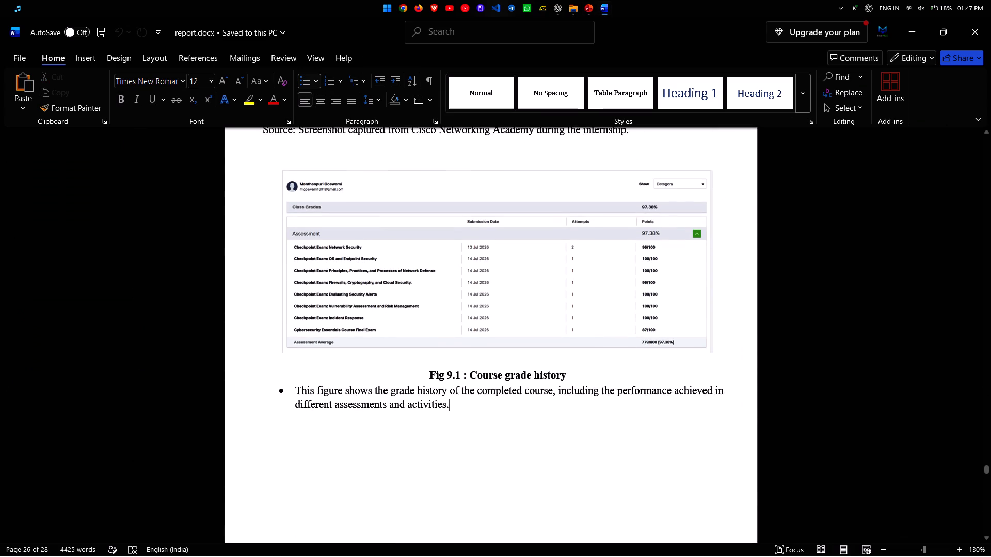
click(640, 294)
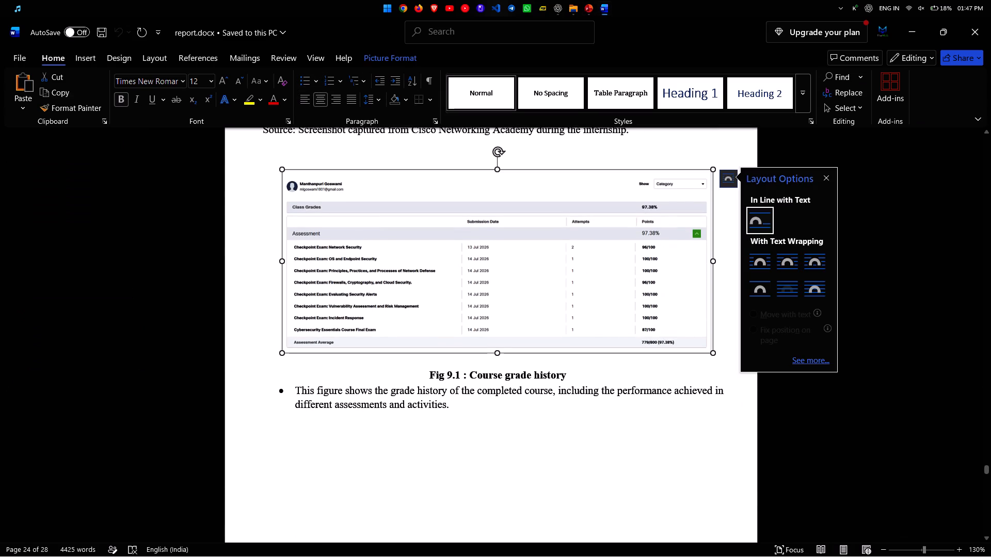
click(640, 294)
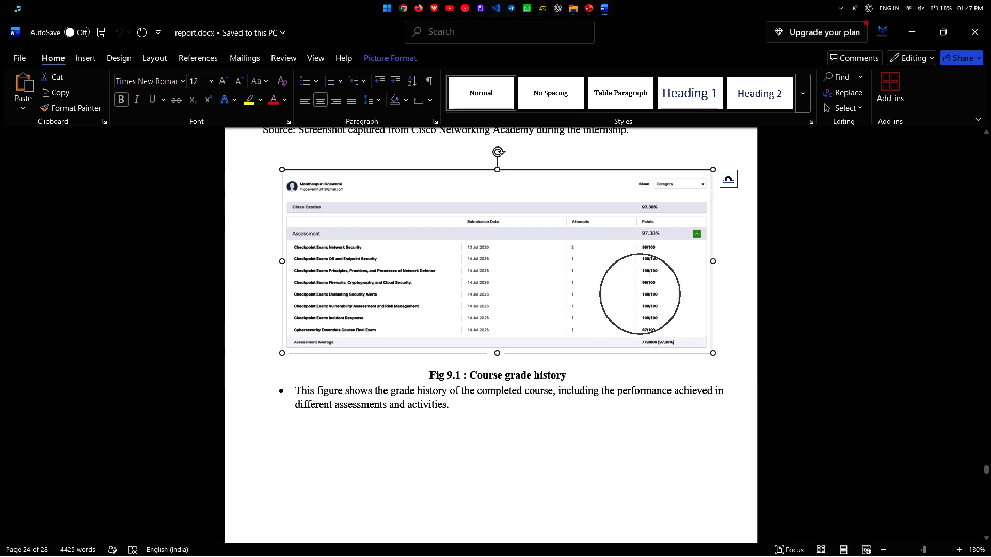
key(ctrl+c)
Return to PowerPoint and look through the deck from slide 9 back to the title slide.
key(alt+Tab)
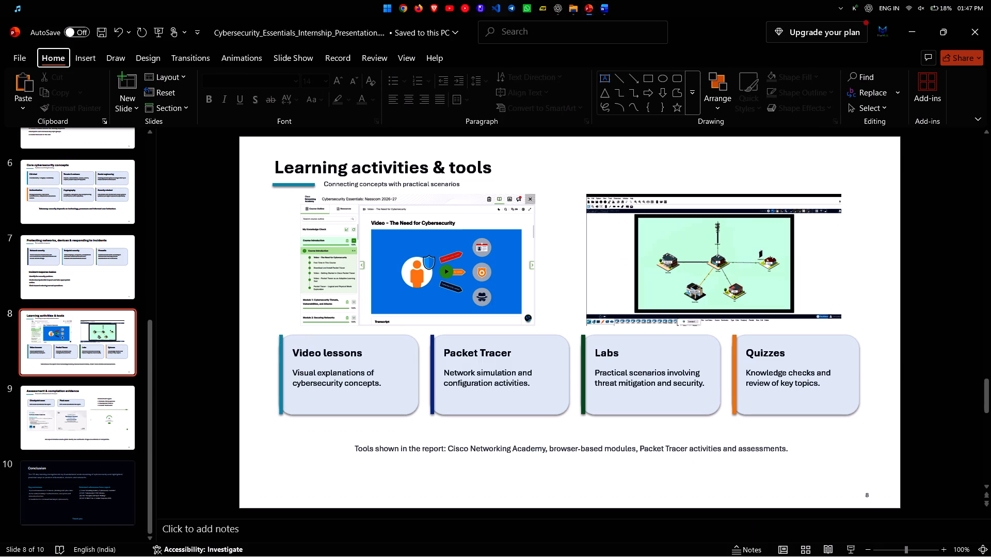
alt+scroll(638, 296, down, 2)
alt+scroll(638, 296, up, 1)
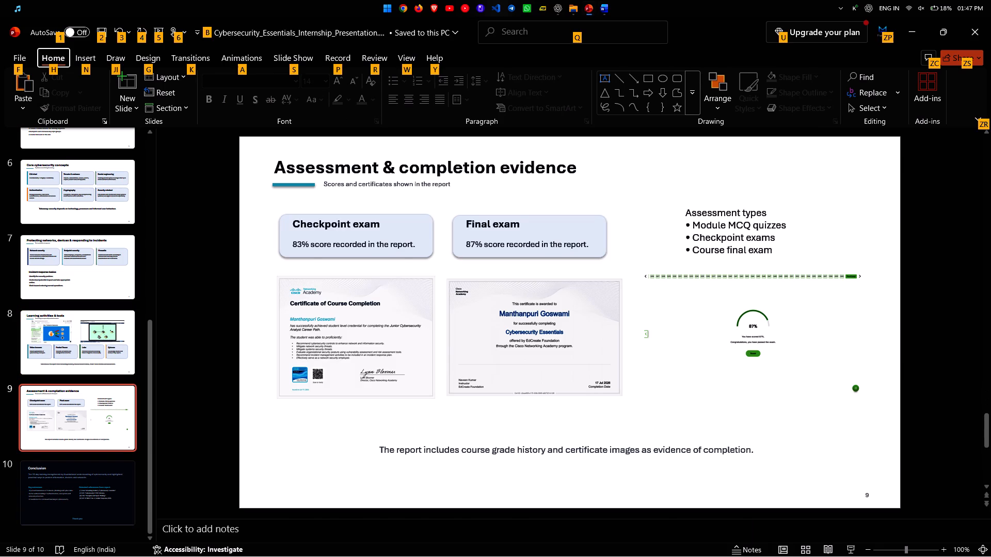
alt+scroll(638, 296, up, 4)
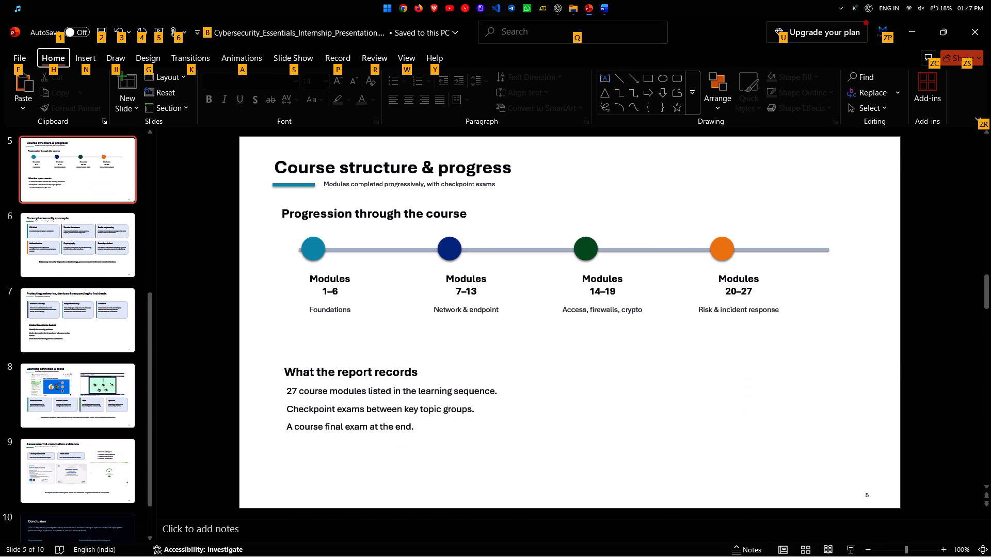
key(ctrl+alt+s)
alt+scroll(638, 296, up, 3)
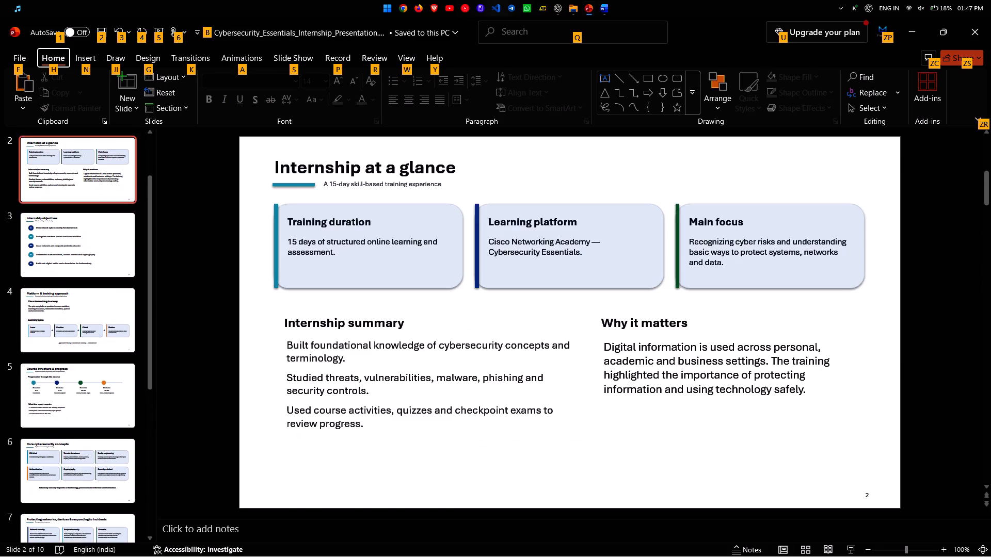
alt+scroll(638, 296, up, 5)
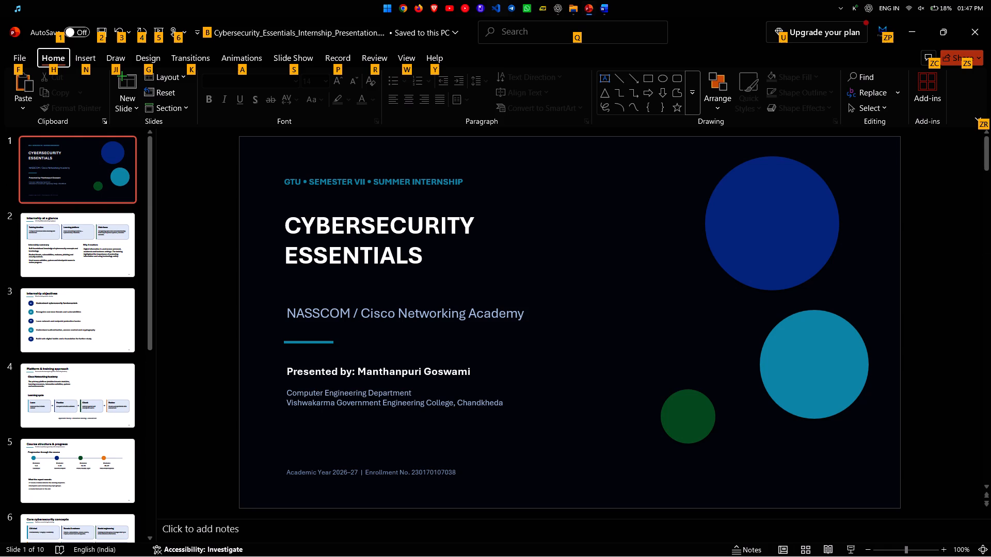
Delete the enrollment label and number from the title slide's bottom line, leaving "Academic Year 2026–27 |".
alt+click(456, 474)
alt+click(440, 480)
alt+double_click(373, 474)
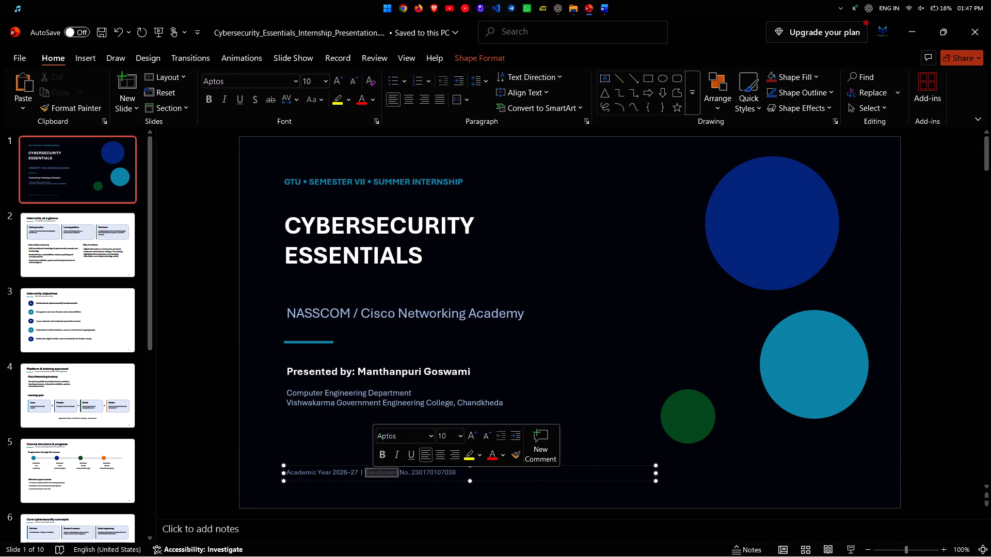
alt+click(370, 473)
alt+drag(364, 473, 477, 472)
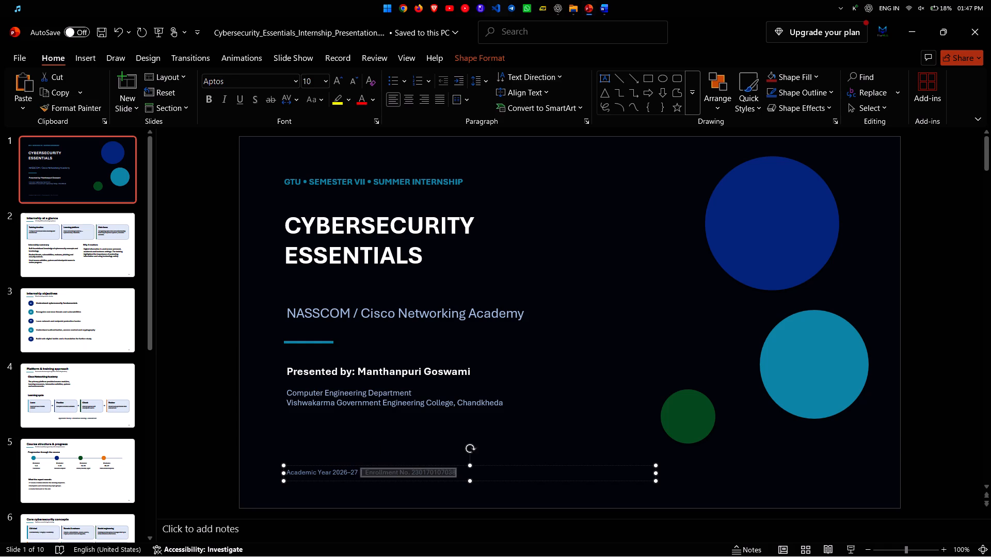
alt+drag(477, 472, 478, 476)
alt+click(478, 476)
alt+click(478, 476)
alt+click(454, 480)
alt+click(456, 478)
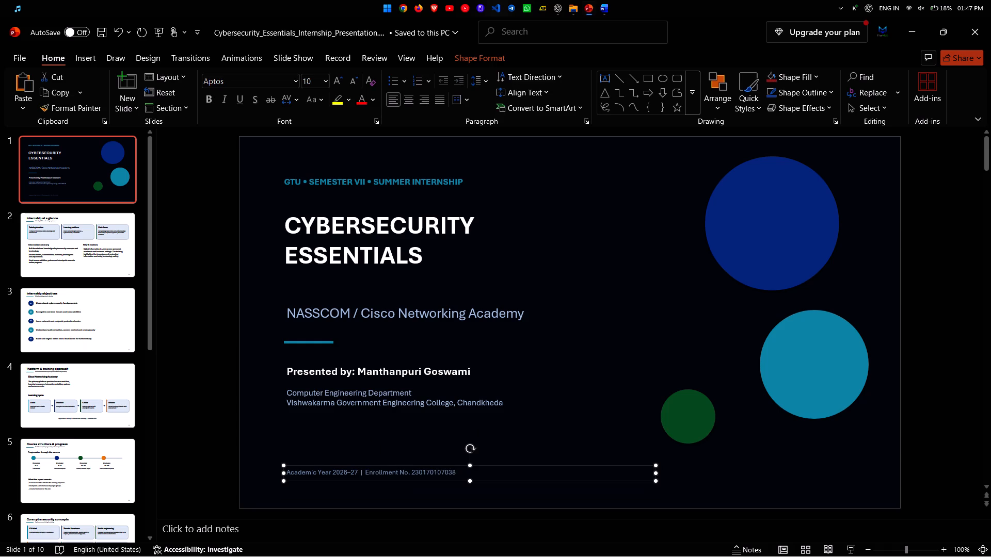
alt+click(458, 473)
alt+double_click(454, 467)
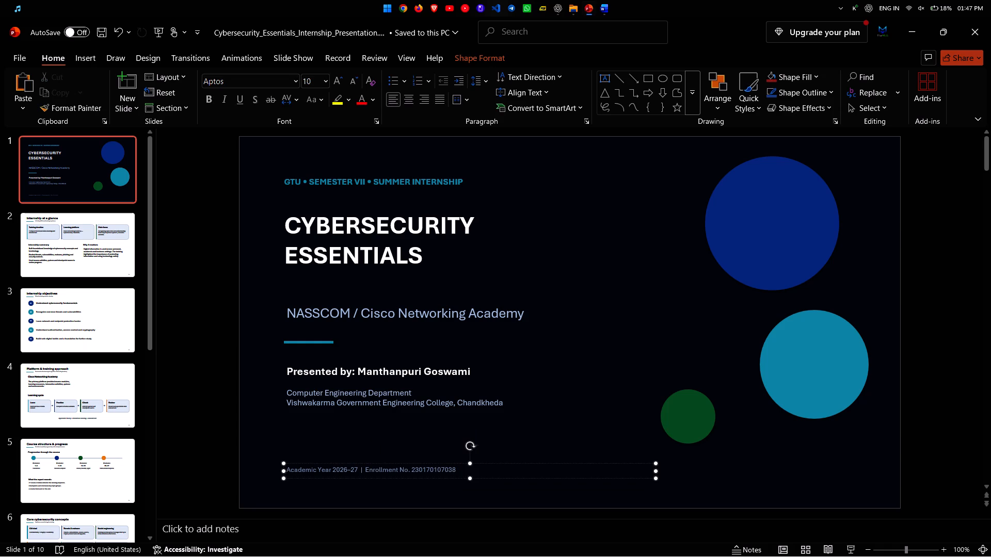
key(alt+Right)
key(ctrl+alt+BackSpace)
key(ctrl+alt+BackSpace)
key(ctrl+alt+BackSpace)
key(ctrl+alt+BackSpace)
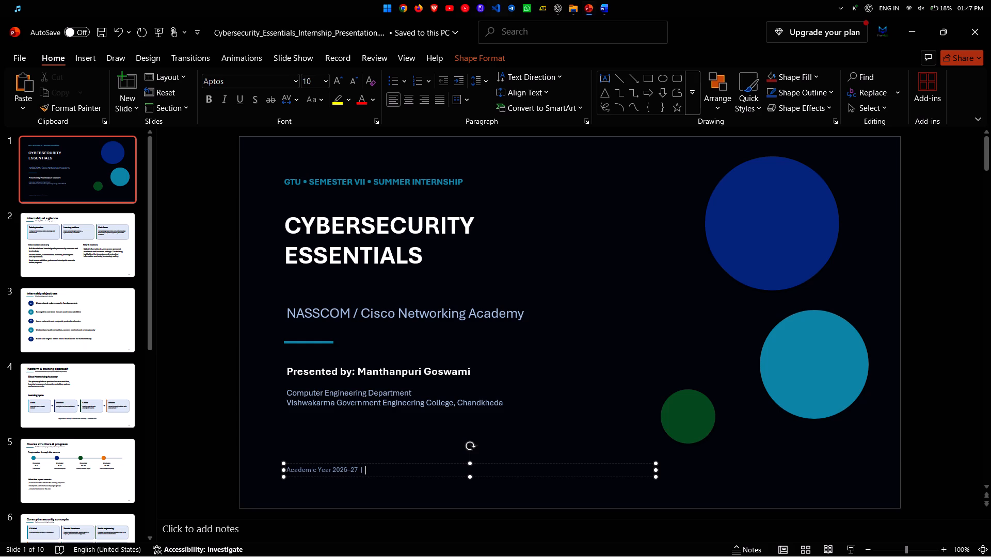
key(alt+BackSpace)
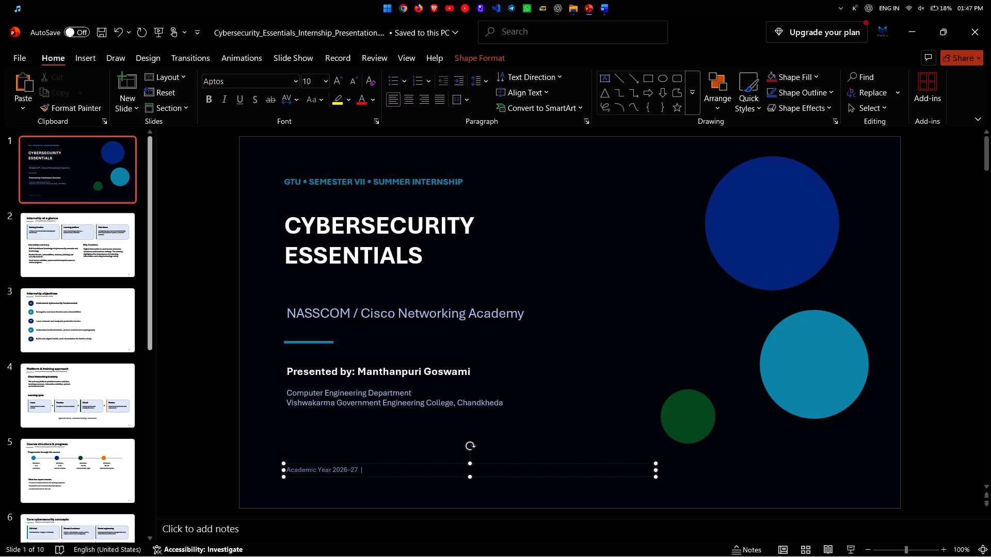
Add a line below the presenter's name on the title slide reading "Enrollment No :" followed by the student's enrollment number.
alt+click(462, 370)
alt+click(481, 370)
alt+click(470, 373)
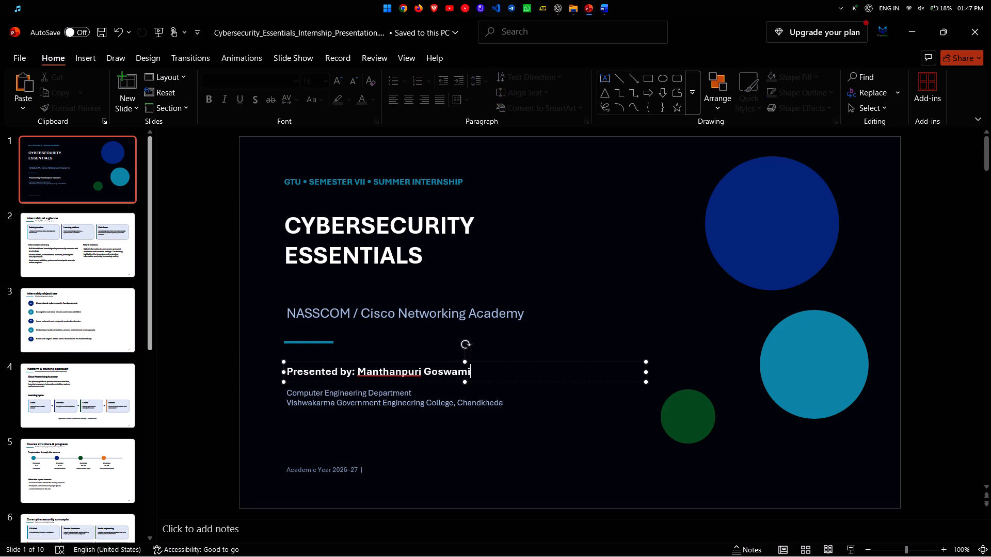
key(alt+Return)
key(alt+shift+e)
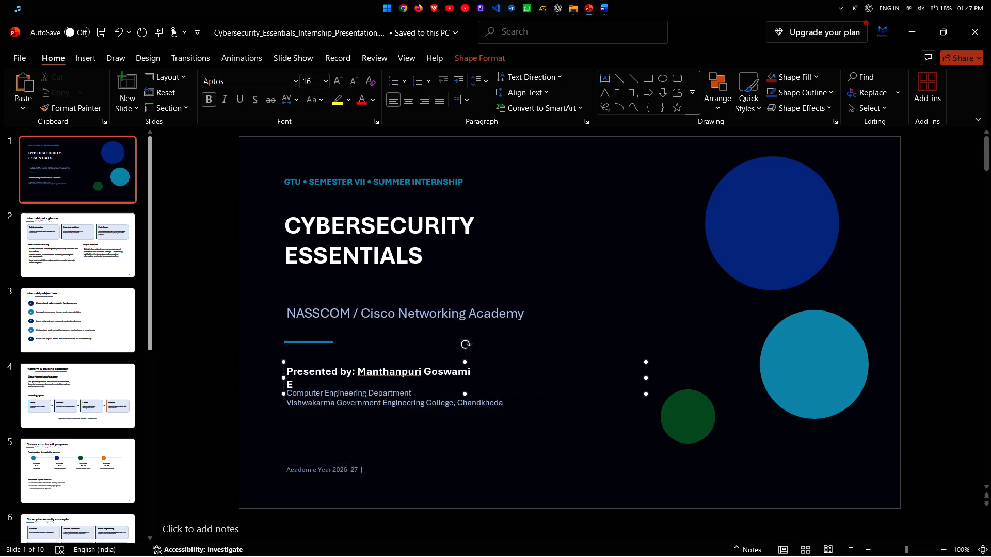
key(alt+n)
key(alt+r)
key(alt+o)
key(alt+l)
key(alt+l)
key(alt+m)
key(alt+e)
key(alt+n)
key(alt+t)
key(alt+space)
key(alt+shift+n)
key(alt+o)
key(alt+space)
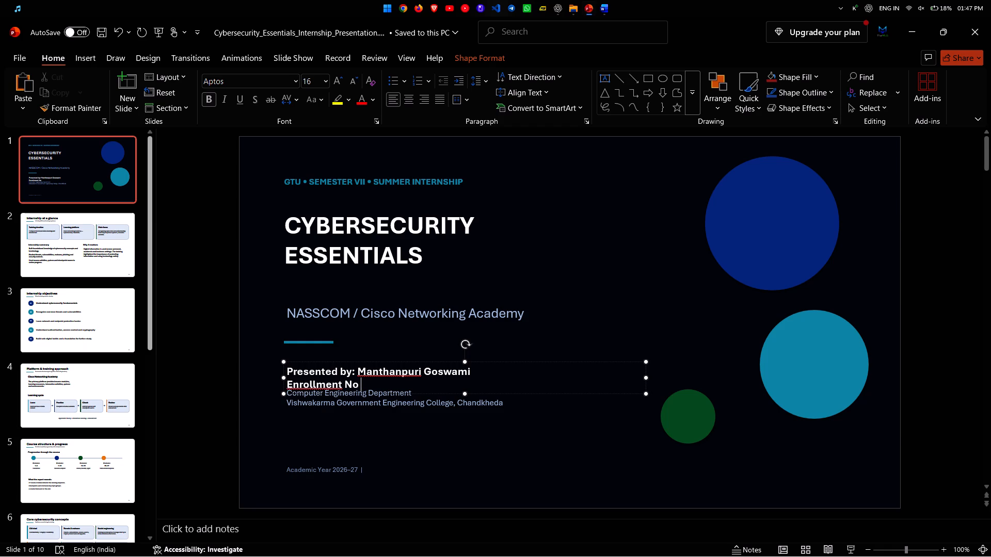
key(alt+shift+semicolon)
key(alt+space)
key(alt+2)
key(alt+3)
key(alt+0)
key(alt+1)
key(alt+7)
key(alt+0)
key(alt+1)
key(alt+0)
key(alt+7)
key(alt+0)
key(alt+3)
key(alt+minus)
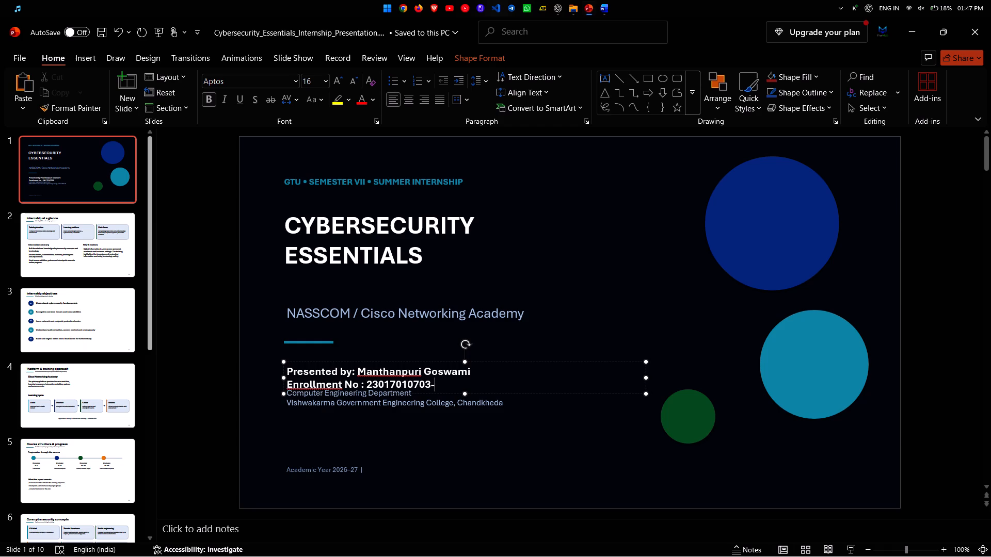
key(alt+BackSpace)
key(alt+8)
Move the department and college text block down so it clears the new enrollment line.
alt+drag(425, 471, 415, 440)
alt+click(405, 406)
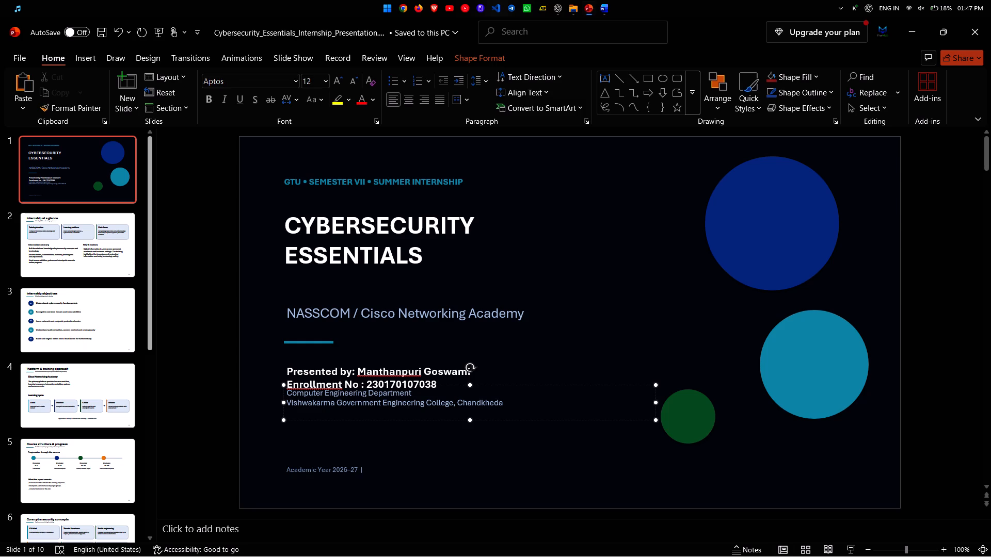
alt+drag(428, 422, 425, 431)
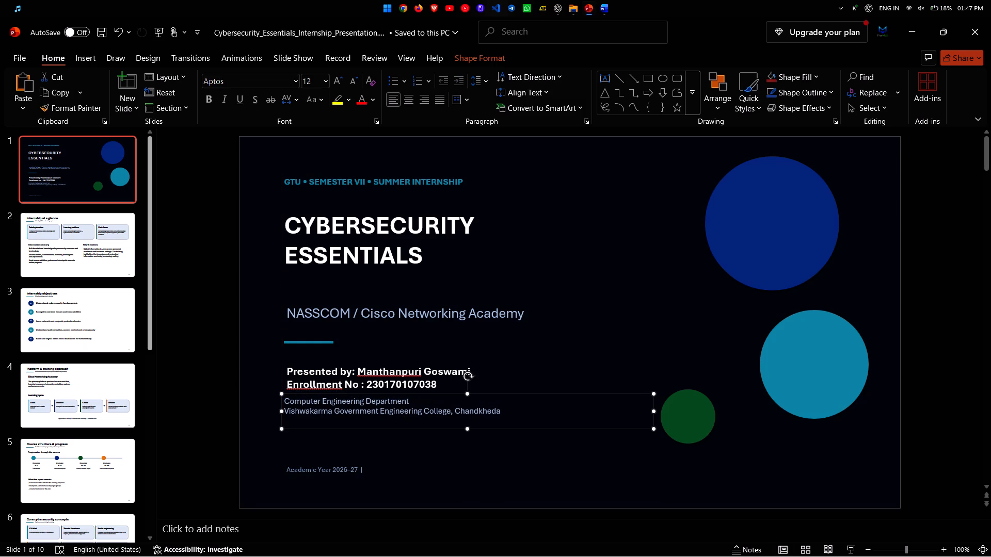
Correct the flagged word "Enrollment" to the suggested spelling "Enrolment".
alt+click(305, 386)
alt+right_click(305, 386)
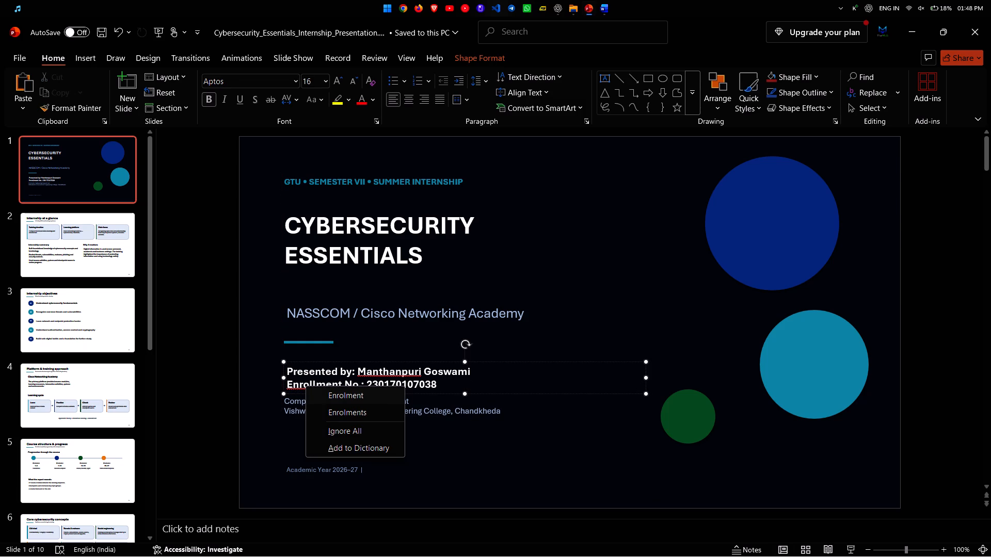
alt+click(381, 395)
Nudge the department and college text block slightly further down below the enrolment line, and save the presentation.
alt+click(371, 417)
alt+click(374, 412)
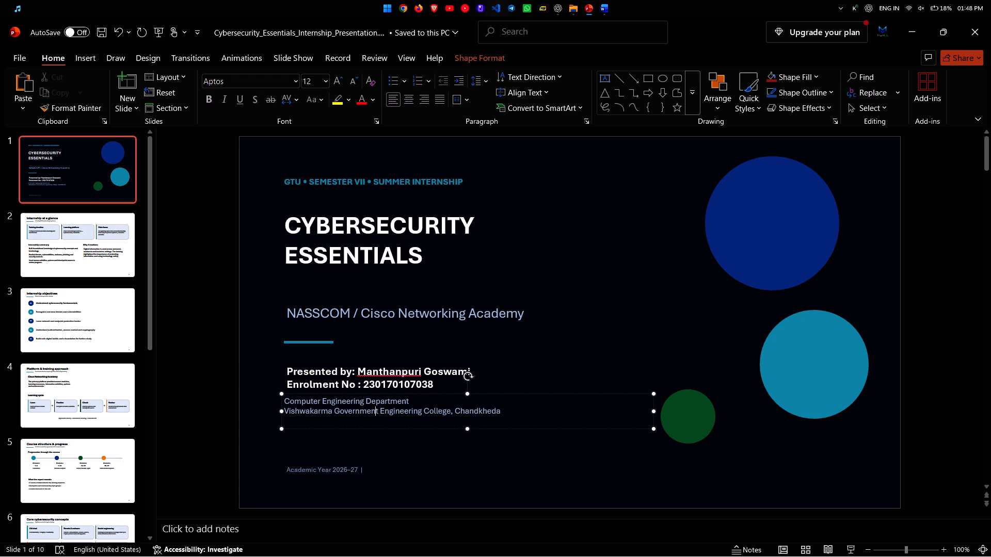
key(alt+Down)
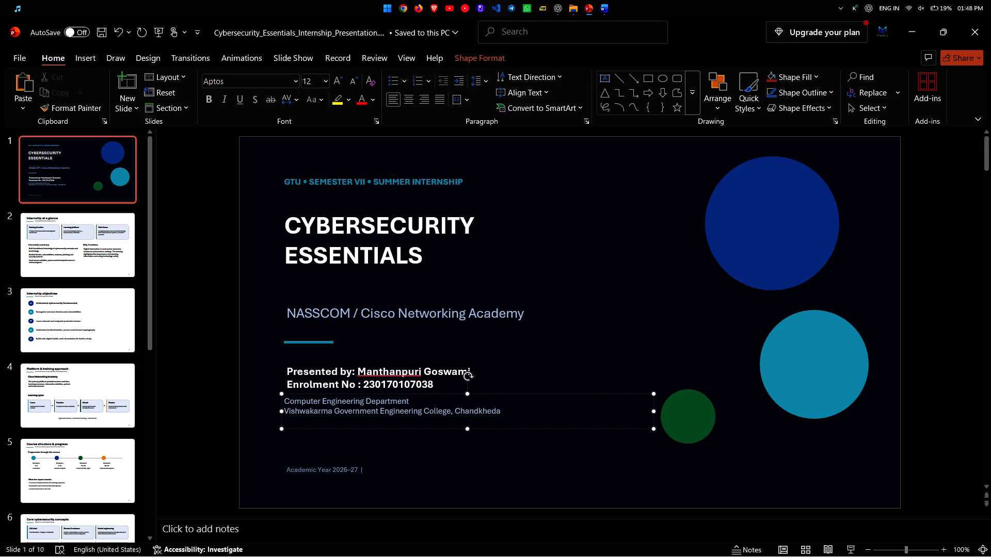
alt+click(377, 431)
key(alt+Down)
key(alt+Down)
key(alt+Down)
key(alt+Down)
key(alt+Down)
key(alt+Down)
key(alt+Down)
key(alt+Down)
key(alt+Down)
key(alt+Down)
key(alt+Down)
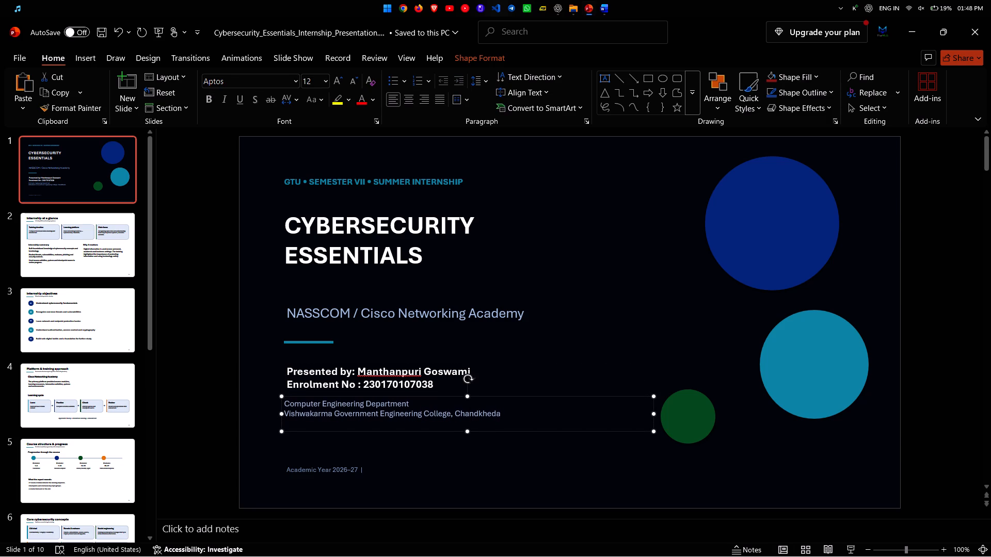
key(alt+Up)
key(alt+Down)
key(alt+Up)
key(alt+Up)
key(alt+Up)
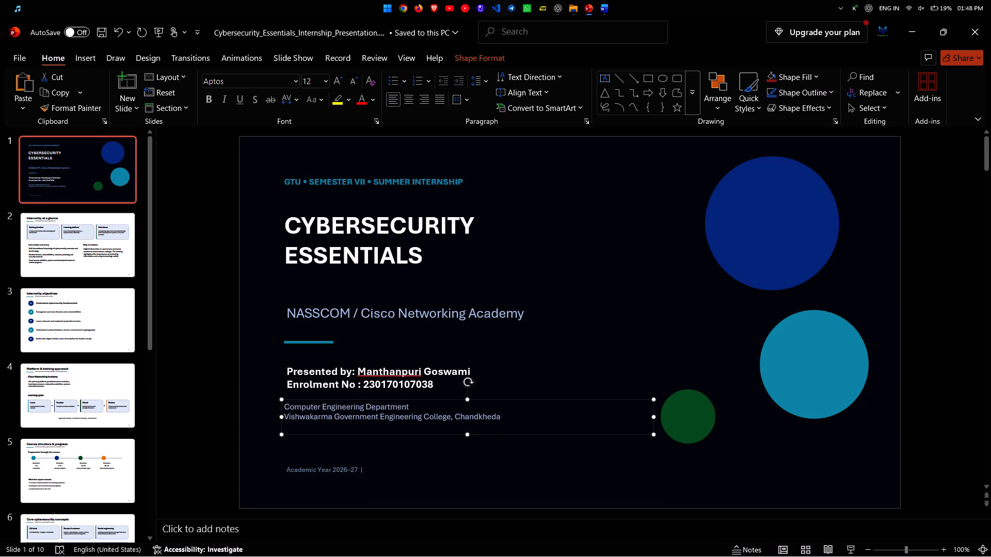
key(ctrl+alt+s)
alt+click(937, 442)
key(ctrl+alt+s)
key(ctrl+alt+s)
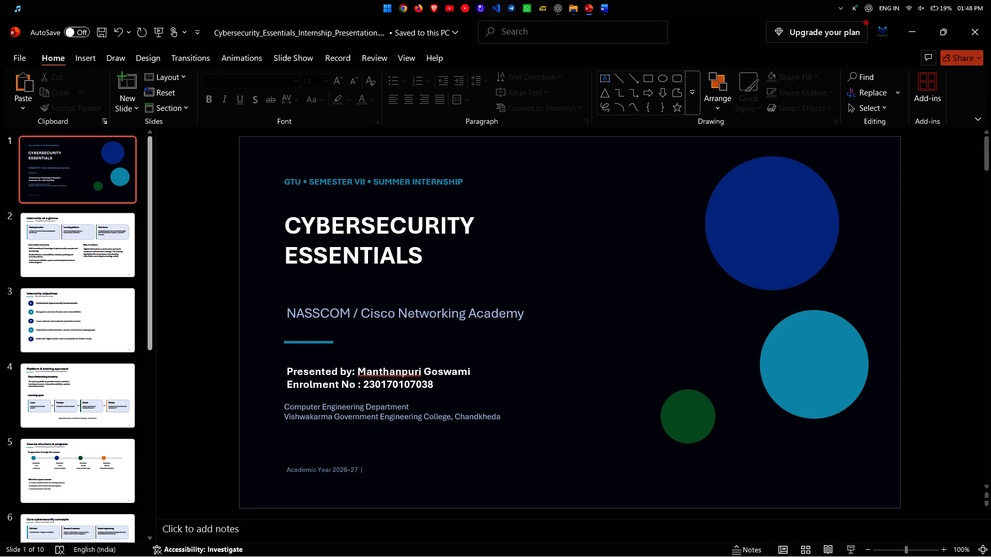
Switch to report.docx in Word and examine the cover and certificate pages for the internship's title and subject details.
key(alt+Tab)
middle_click(831, 298)
scroll(831, 298, down, 1)
middle_drag(876, 314, 871, 290)
middle_click(885, 229)
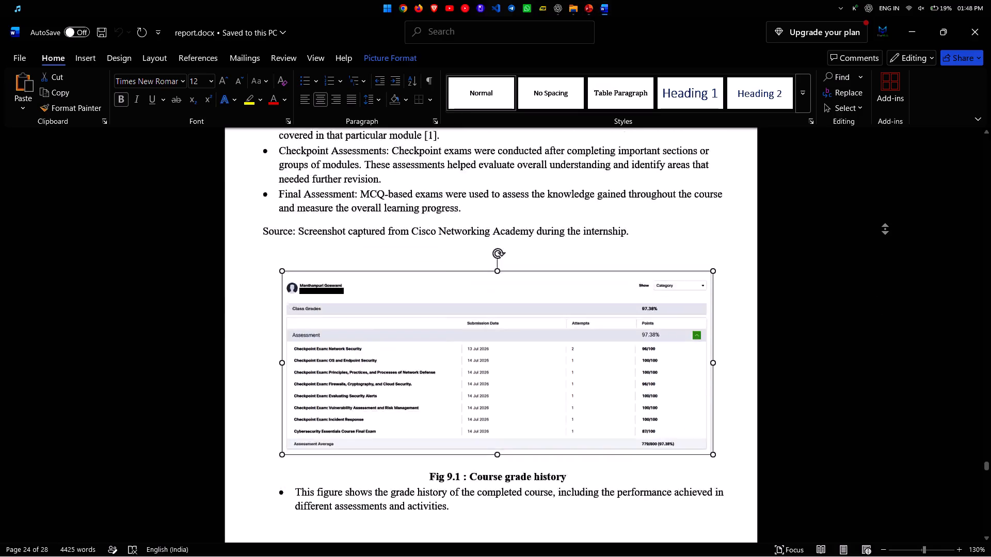
middle_drag(889, 135, 898, 238)
scroll(885, 350, up, 13)
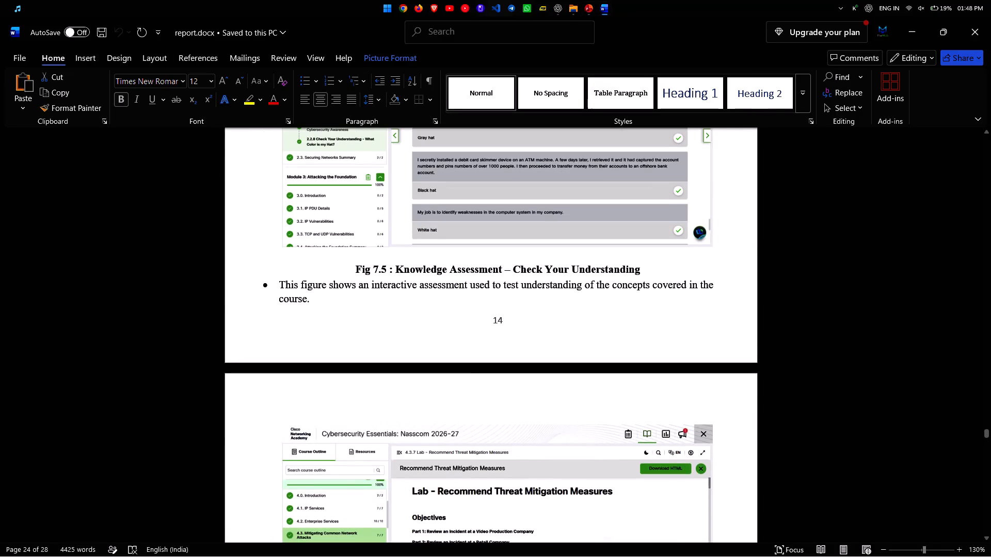
drag(985, 438, 925, 164)
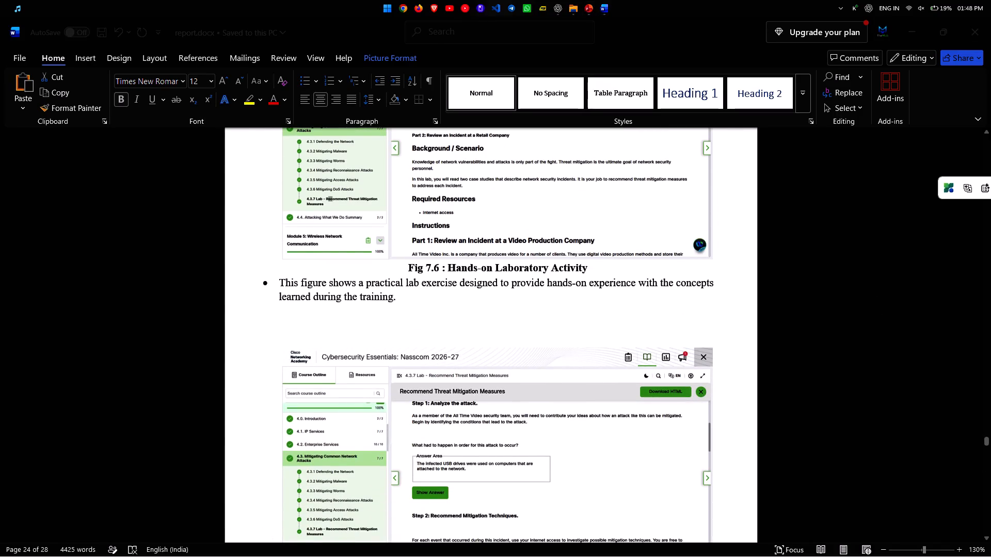
drag(985, 442, 969, 56)
scroll(866, 245, up, 1)
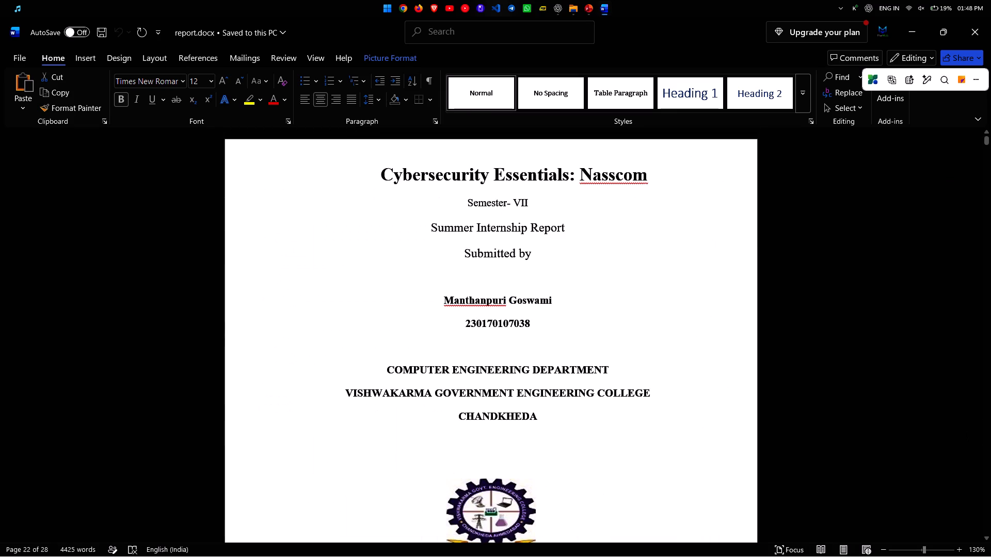
scroll(512, 305, down, 7)
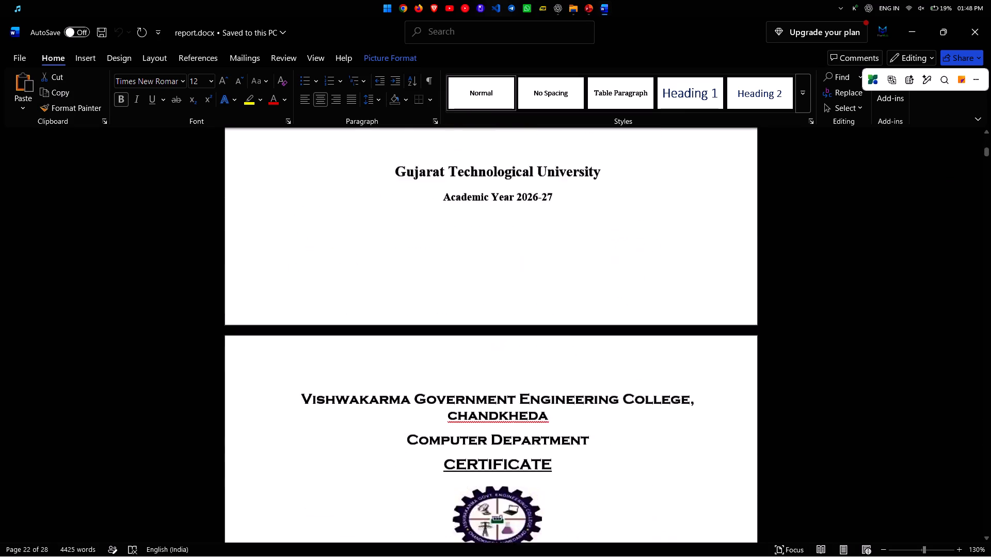
scroll(512, 305, down, 6)
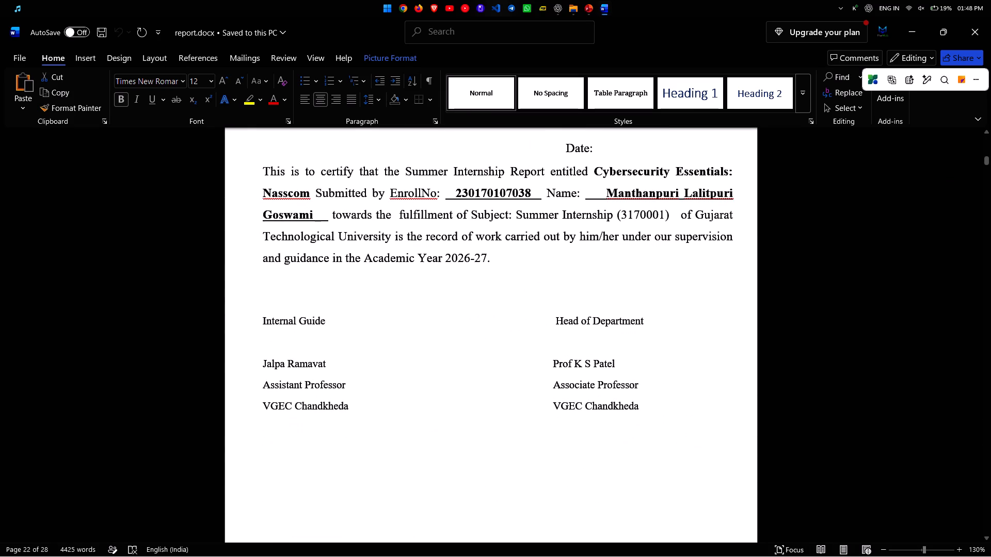
scroll(628, 301, up, 2)
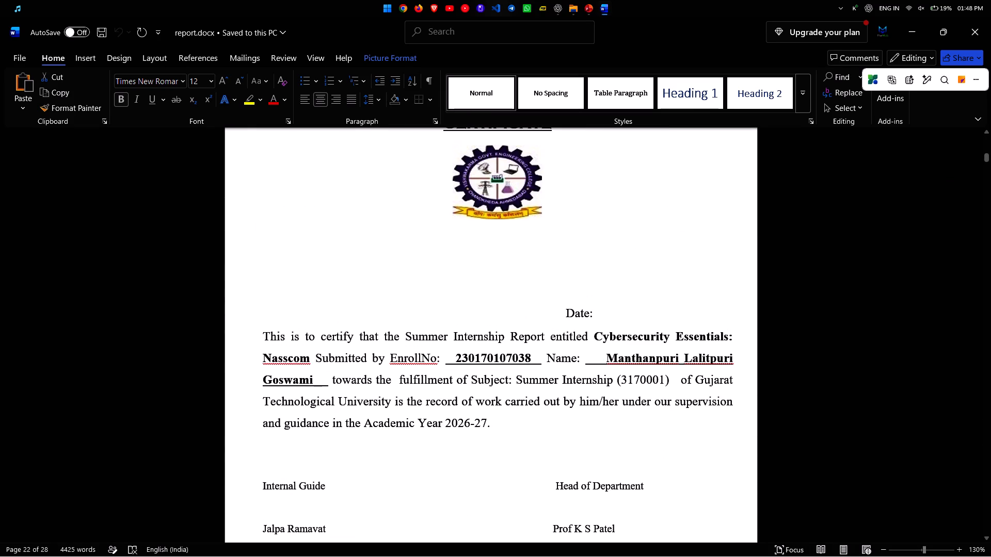
scroll(628, 301, down, 1)
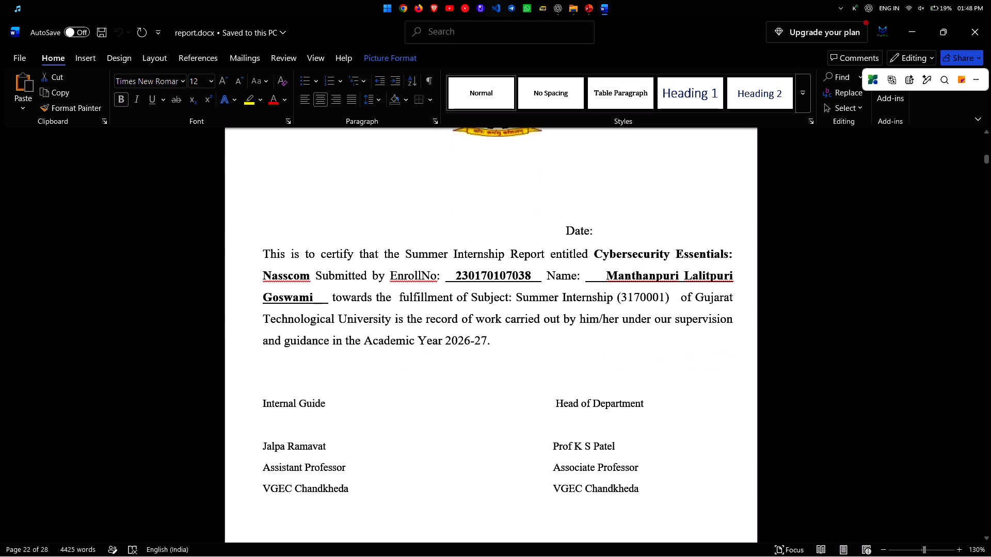
Return to PowerPoint and append "(317001)" after "SUMMER INTERNSHIP" in the title slide's top line.
key(alt+Tab)
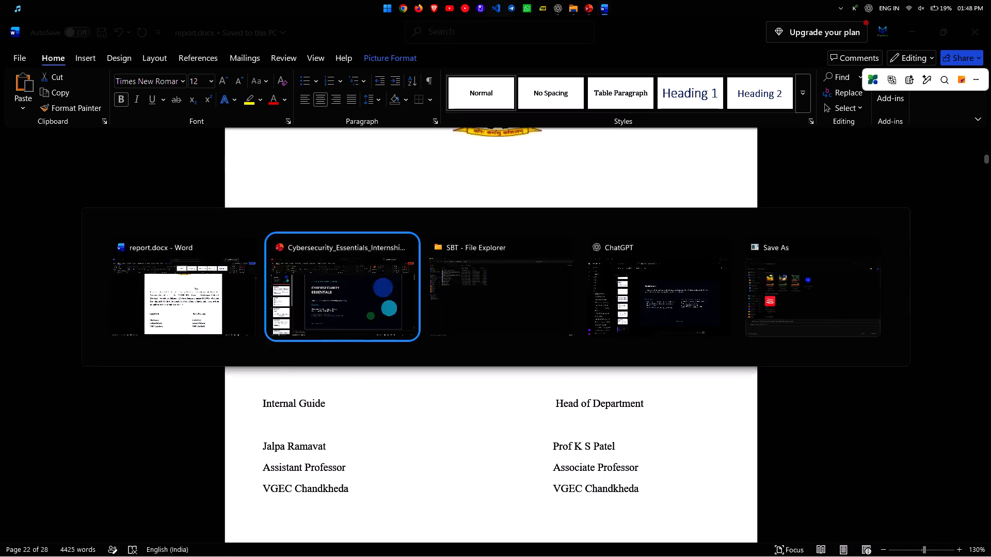
click(472, 188)
click(461, 186)
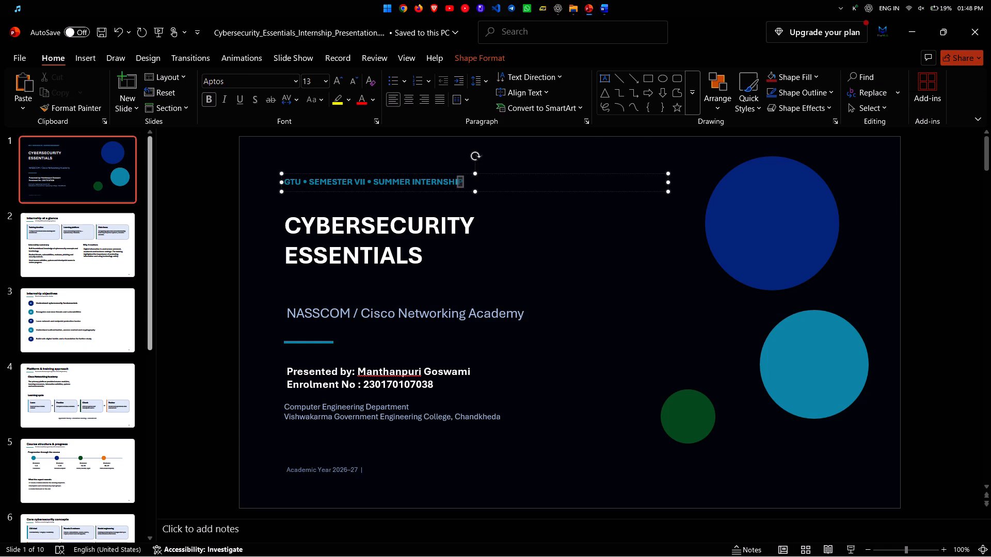
key(Right)
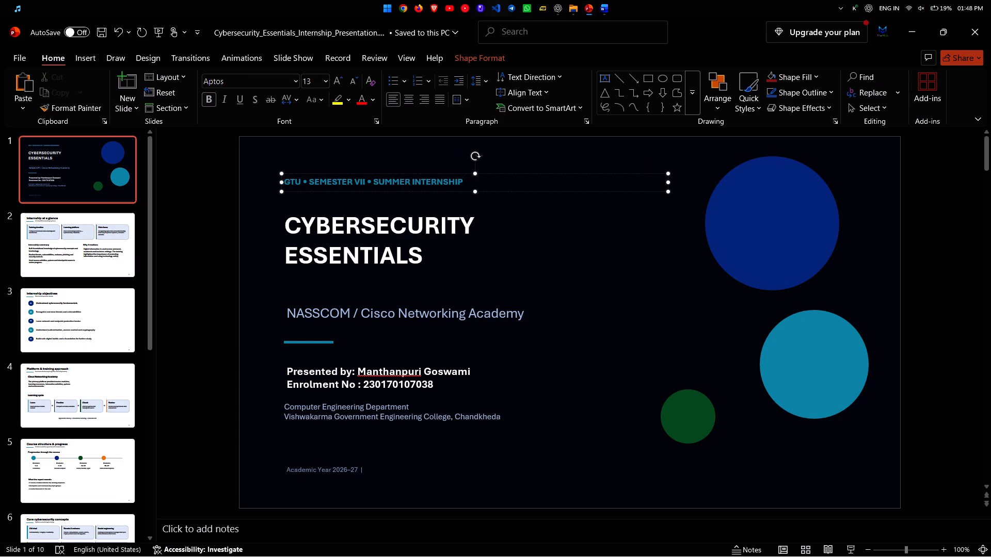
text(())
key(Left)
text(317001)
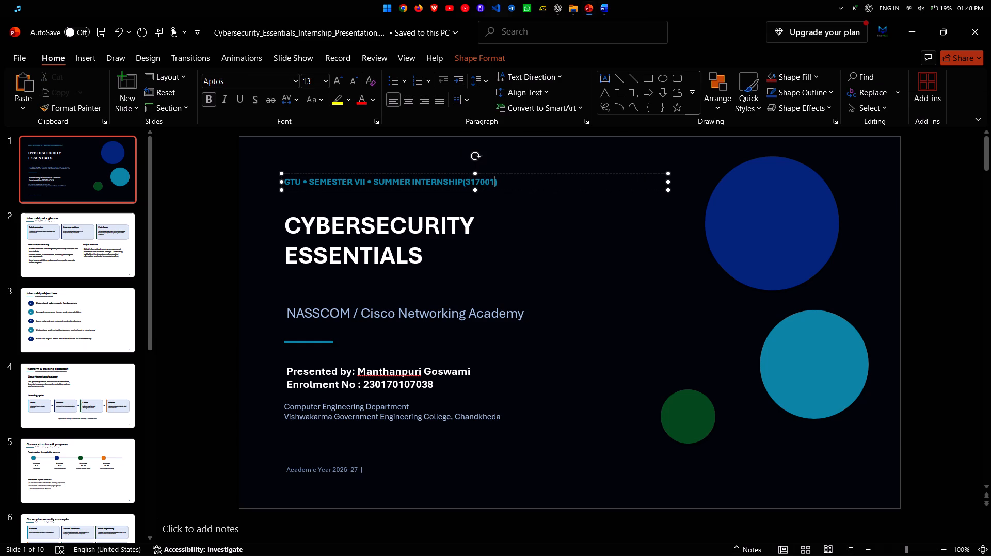
Check the subject code in the Word report, correct the title slide's code to "(3170001)", and save the presentation.
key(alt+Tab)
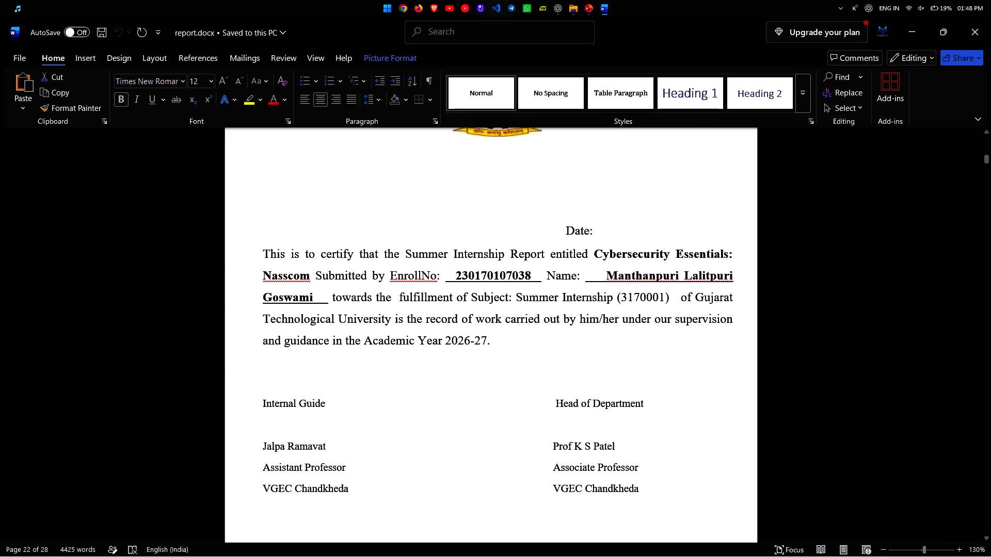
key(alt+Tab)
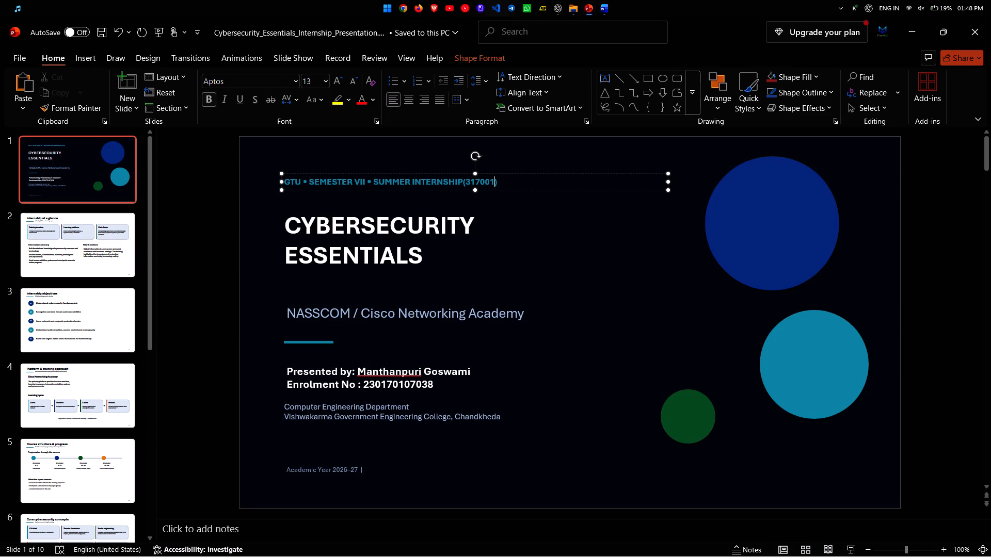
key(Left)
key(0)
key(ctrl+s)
double_click(535, 267)
key(ctrl+s)
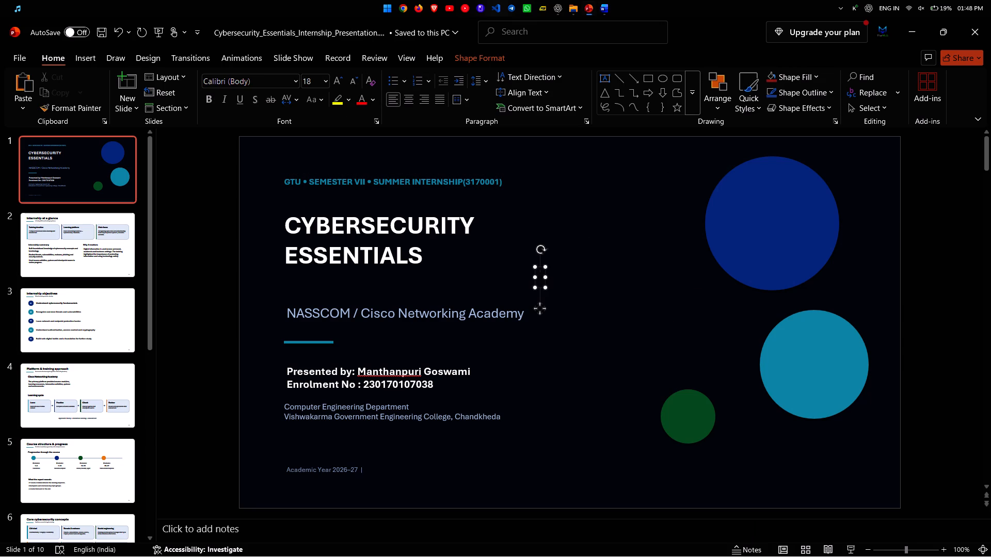
click(210, 326)
key(ctrl+s)
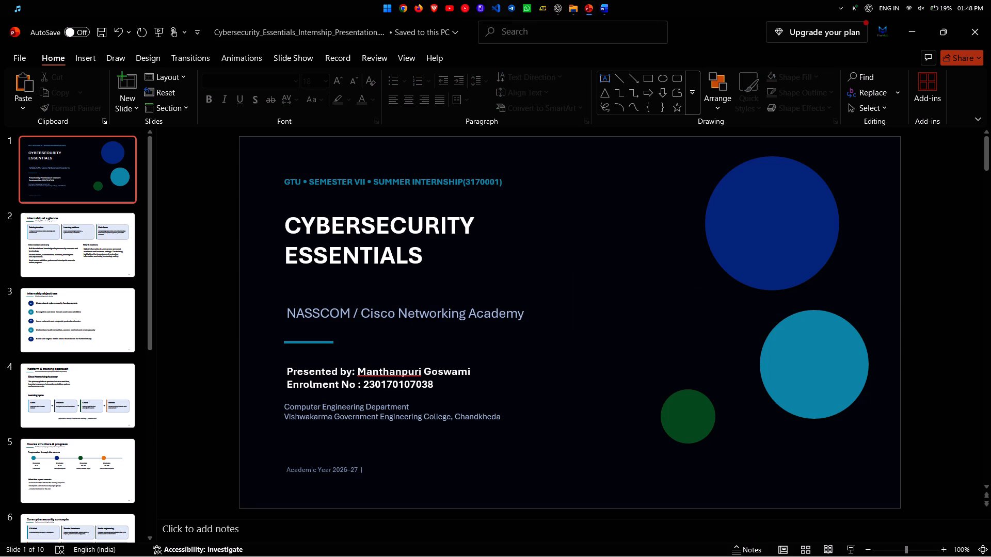
Remove the bold formatting from "Understand cybersecurity fundamentals" on the Internship objectives slide and save the presentation.
scroll(376, 420, down, 1)
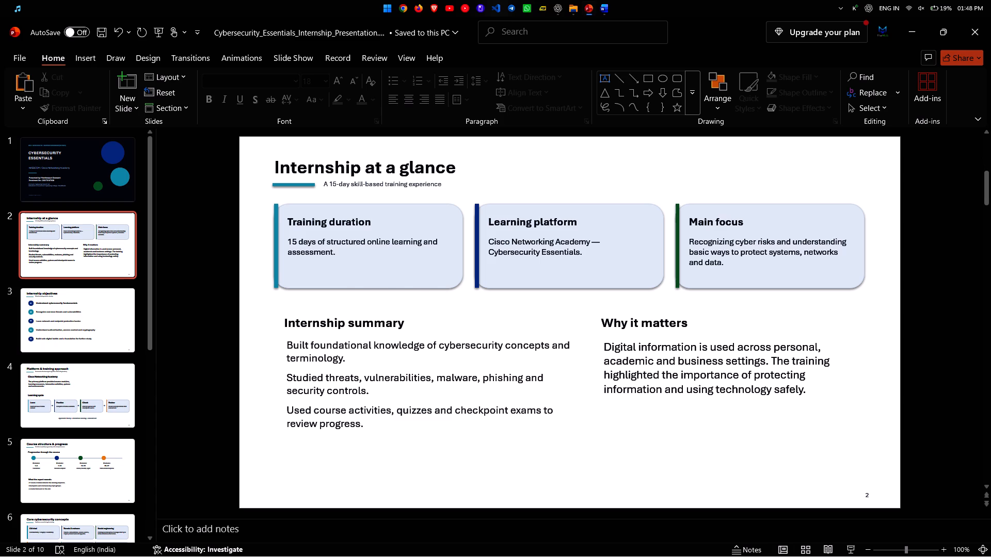
scroll(476, 424, down, 1)
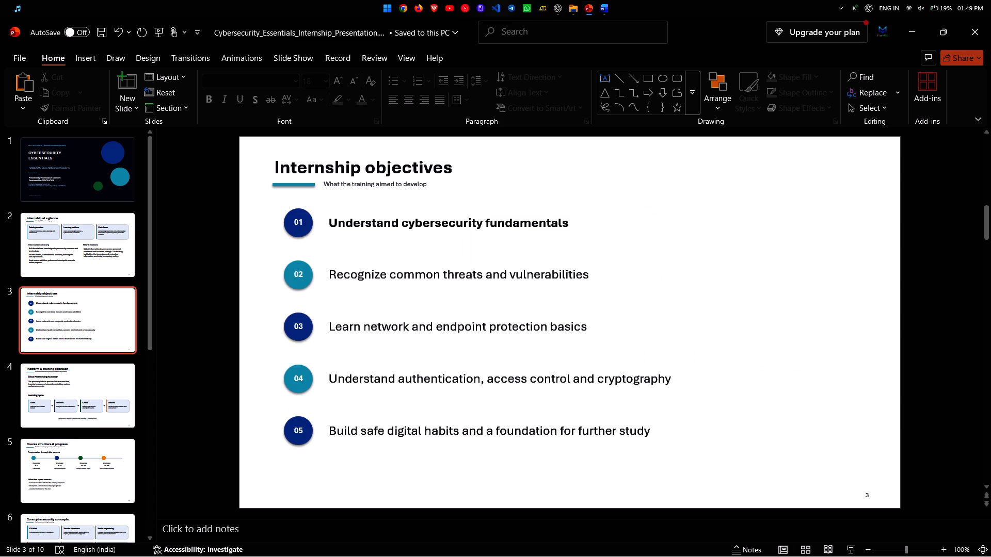
click(428, 222)
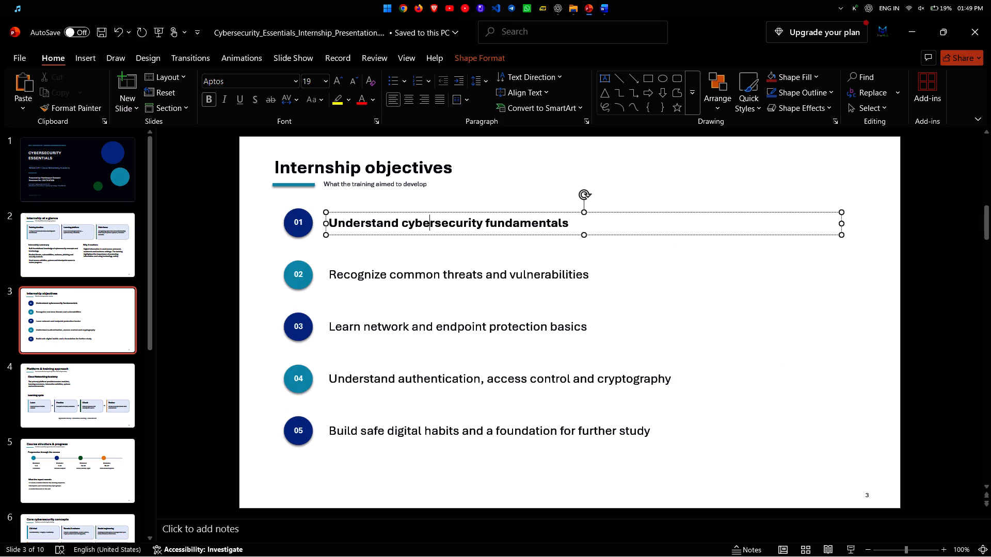
key(ctrl+a)
key(ctrl+b)
click(355, 277)
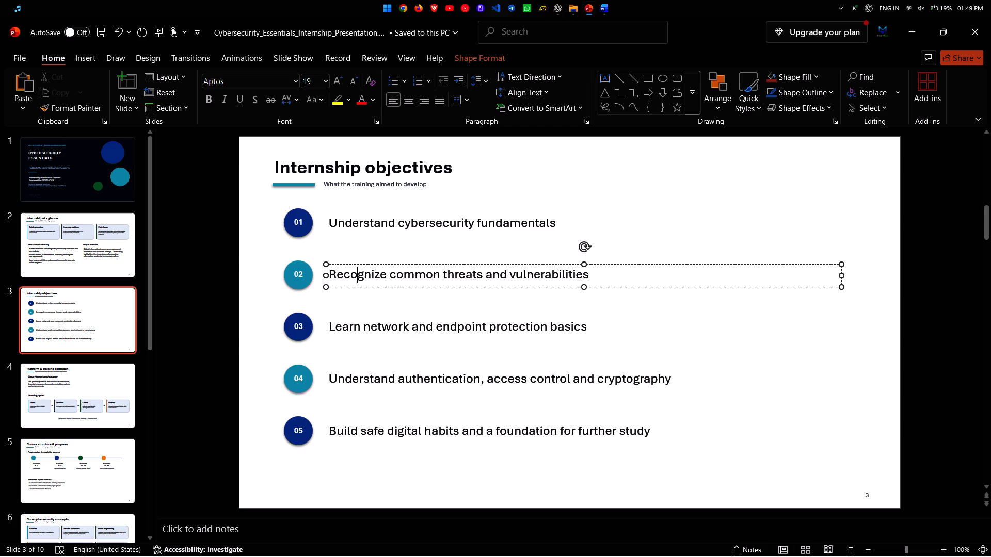
key(ctrl+s)
On the Learning activities & tools slide, move the "Tools shown in the report" line slightly up and to the left.
scroll(383, 319, down, 1)
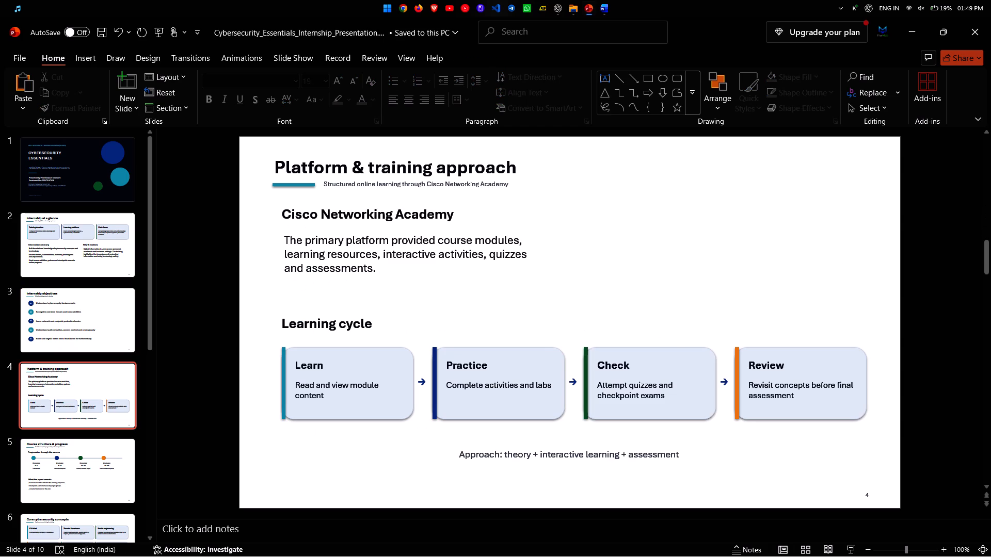
scroll(383, 319, down, 2)
scroll(383, 319, up, 1)
scroll(383, 319, down, 1)
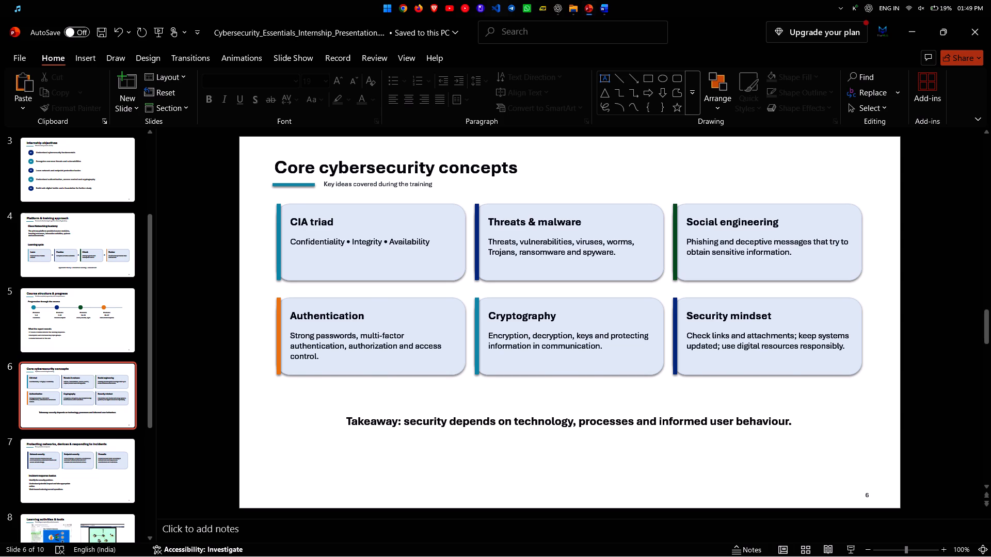
scroll(383, 319, down, 1)
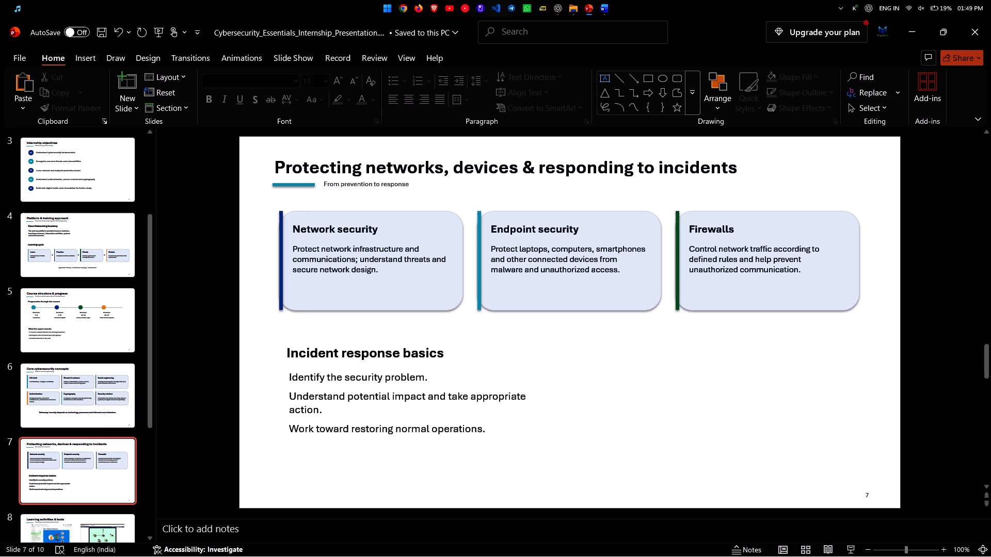
scroll(383, 319, down, 1)
click(454, 278)
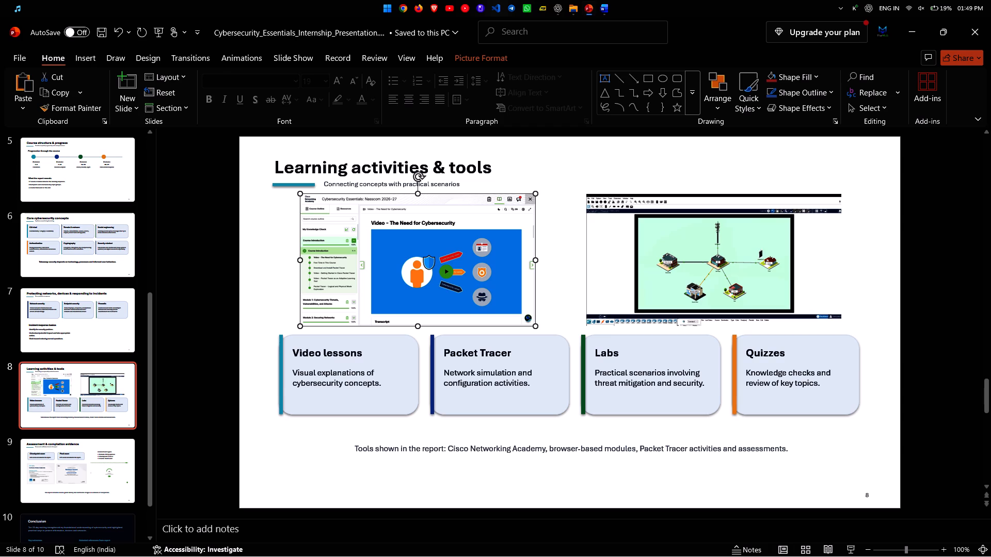
click(358, 383)
drag(288, 444, 277, 440)
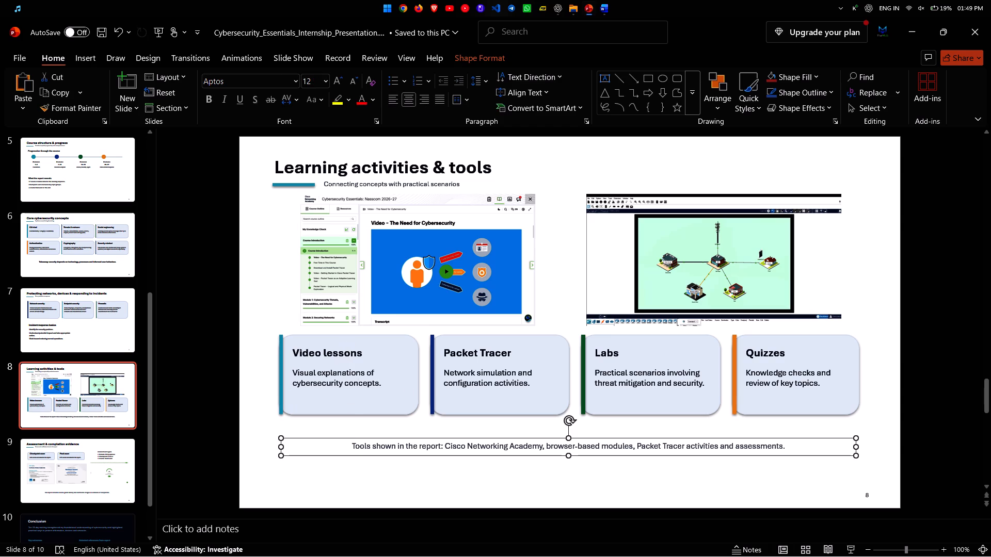
Move the Video lessons, Packet Tracer, Labs and Quizzes cards down together, leaving a wider gap beneath the two screenshots.
click(257, 308)
drag(253, 317, 886, 448)
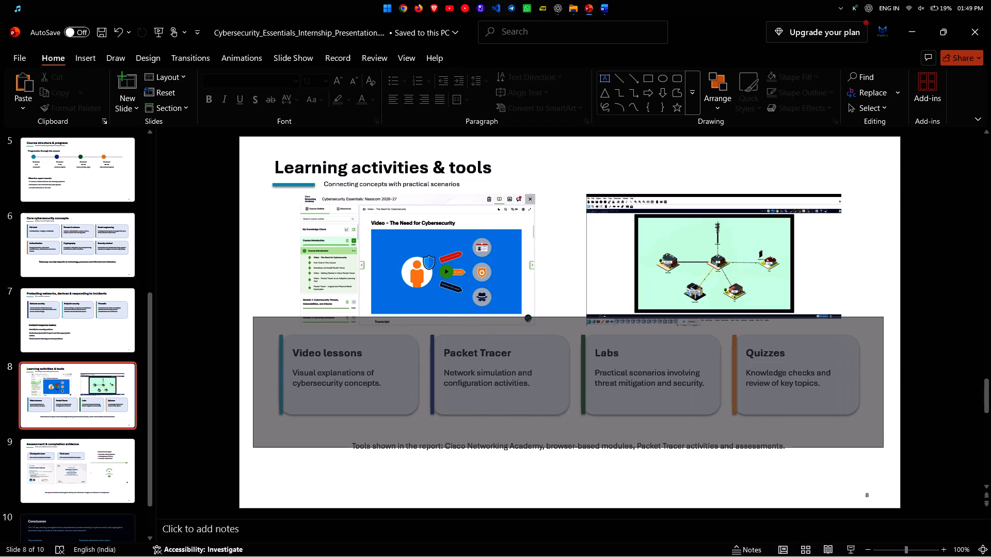
drag(886, 448, 904, 420)
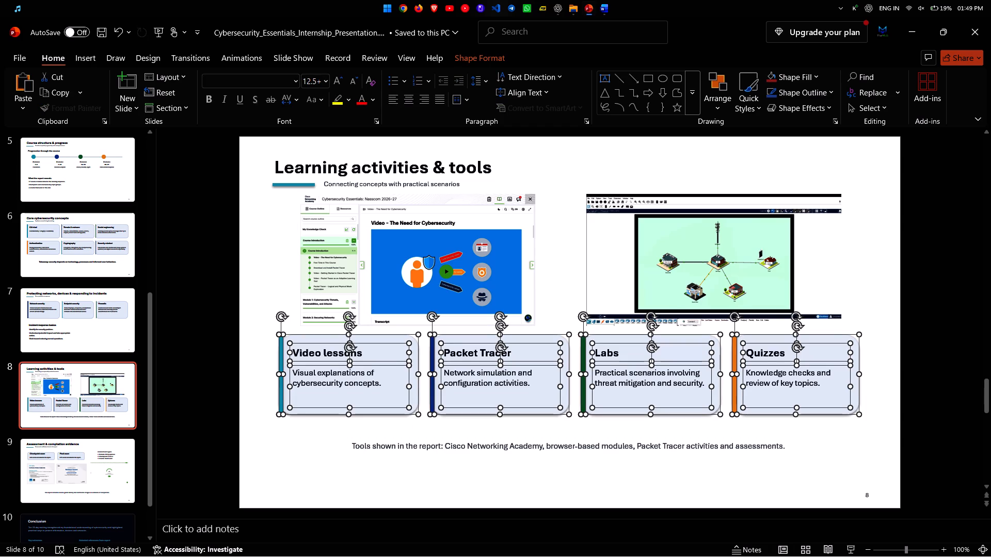
click(600, 415)
key(Down)
key(Down)
key(Down)
key(Down)
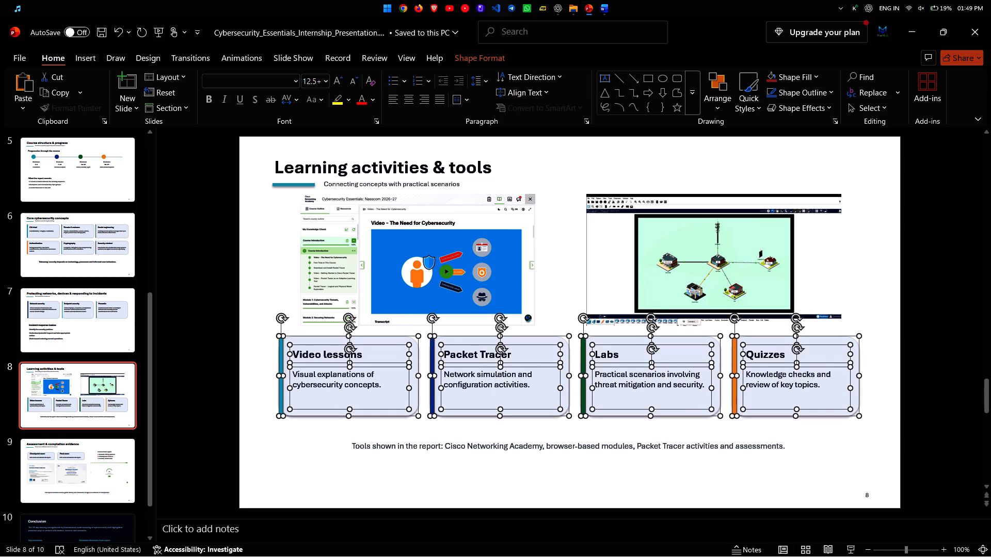
key(Down)
key(Down)
key(Down)
key(Down)
key(Down)
key(Down)
key(Down)
key(Down)
key(Down)
key(Down)
key(Down)
key(Down)
Nudge both screenshots down together so they sit between the slide subtitle and the four cards, and save the presentation.
click(438, 269)
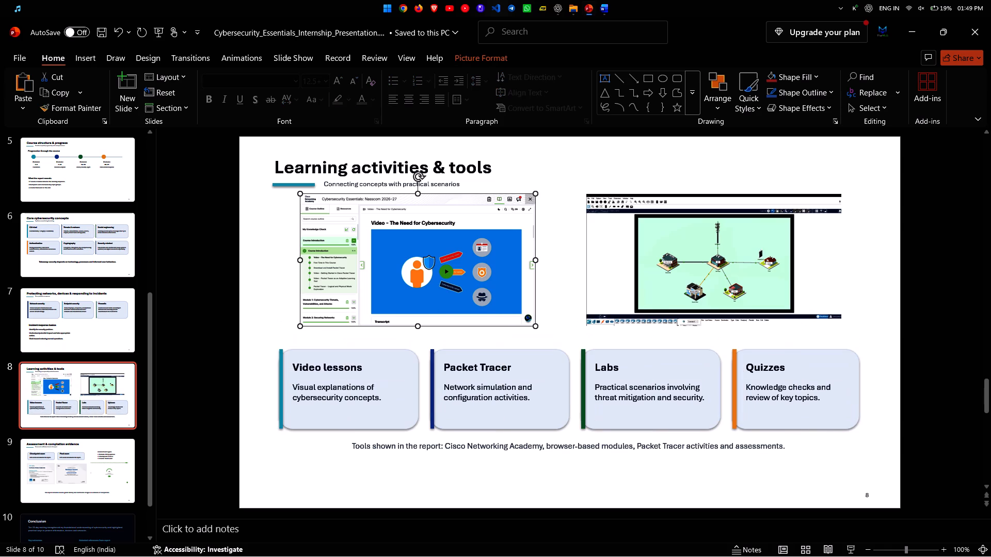
shift+click(652, 296)
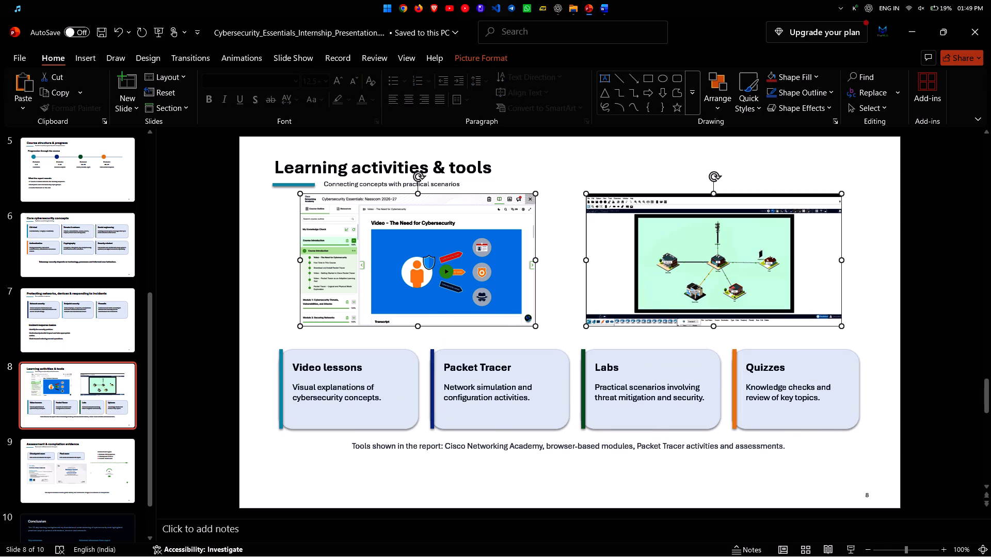
click(649, 321)
key(Down)
key(Down)
key(Down)
key(Down)
key(Down)
key(Down)
key(Down)
key(Down)
key(Down)
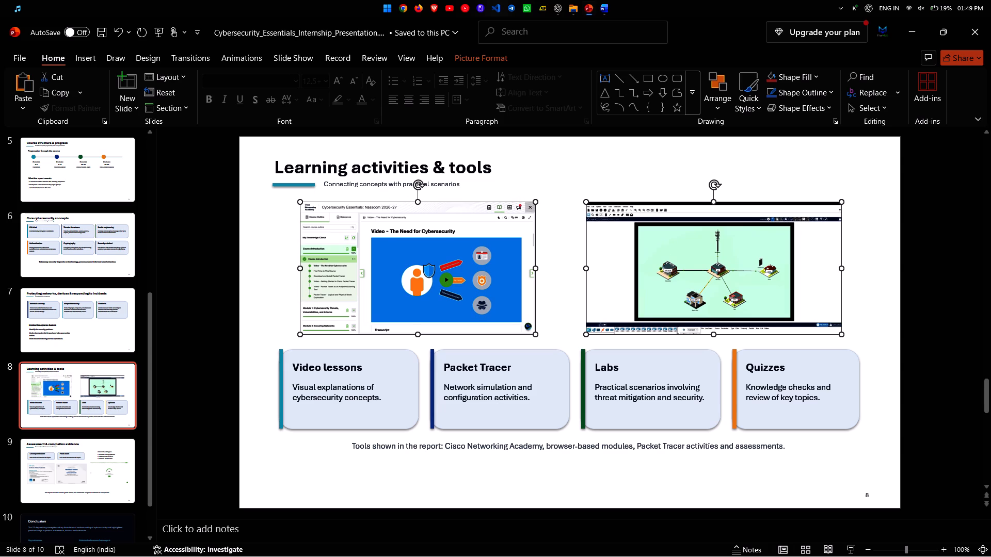
key(Up)
key(Up)
key(Up)
key(Up)
key(Up)
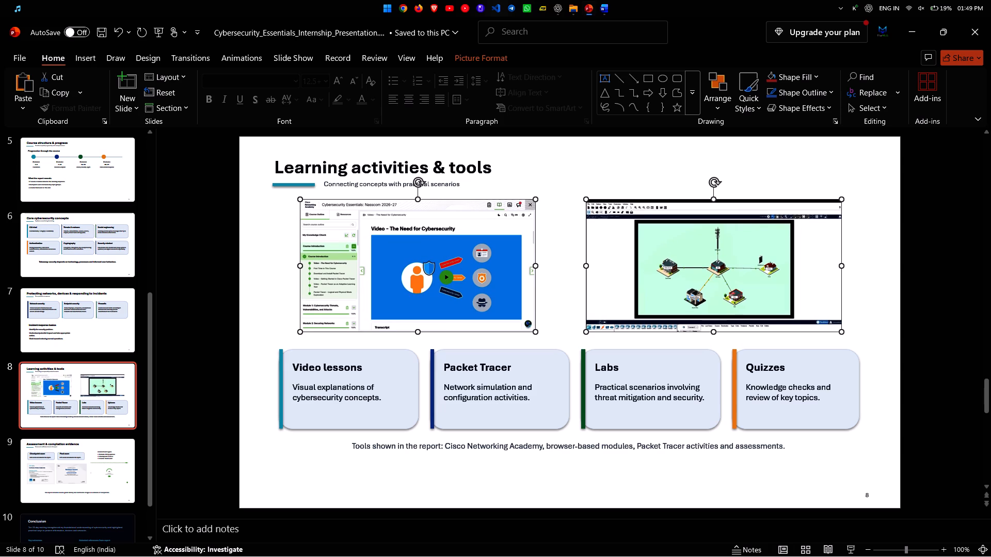
click(978, 287)
key(ctrl+s)
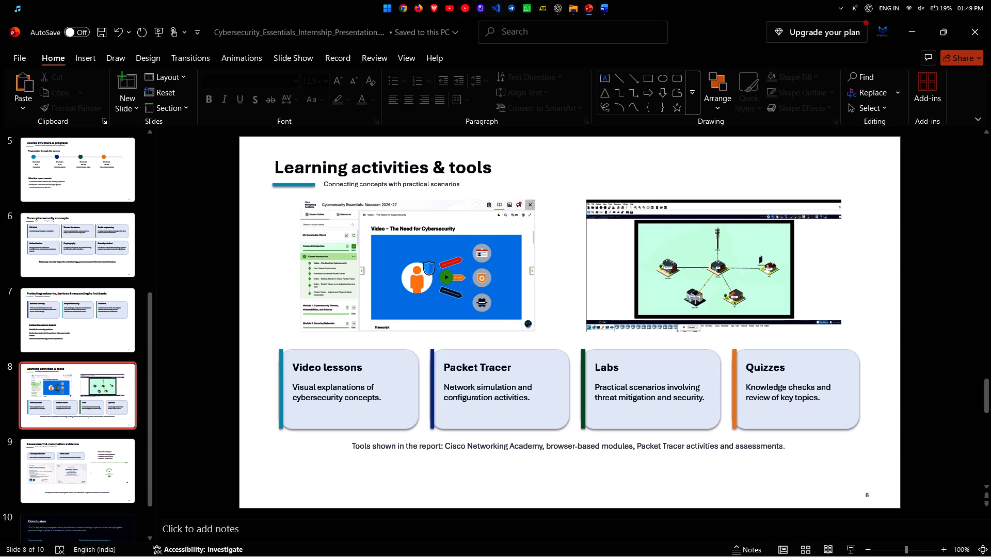
On the Conclusion slide, shorten the heading "Selected references from report" to "References" and save the presentation.
scroll(964, 298, down, 1)
scroll(622, 332, down, 1)
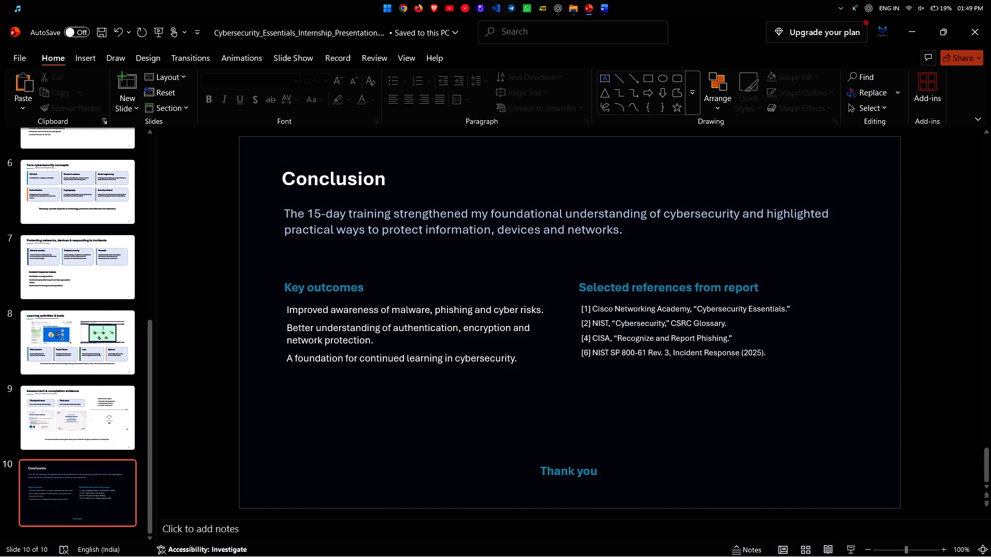
key(ctrl+s)
key(ctrl+s)
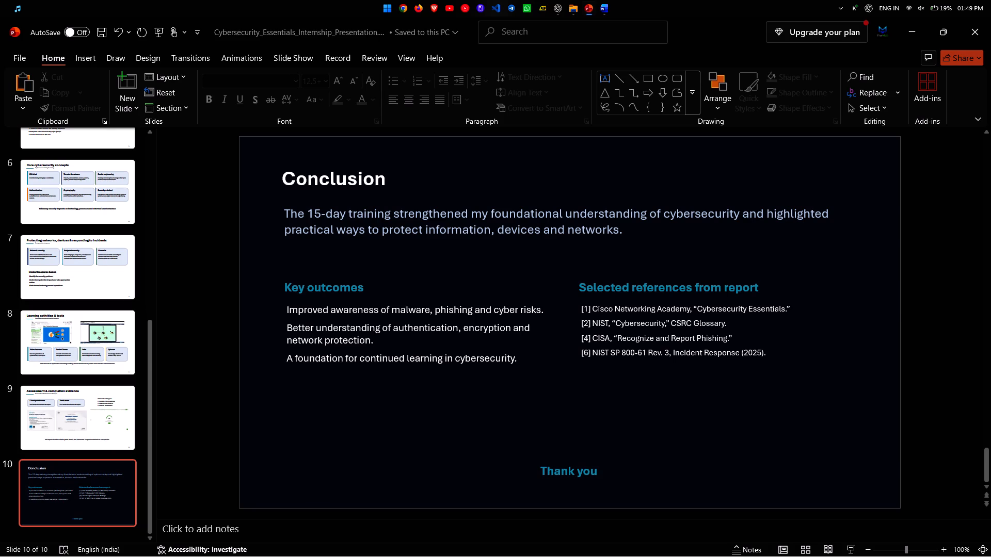
click(479, 386)
click(476, 406)
key(ctrl+s)
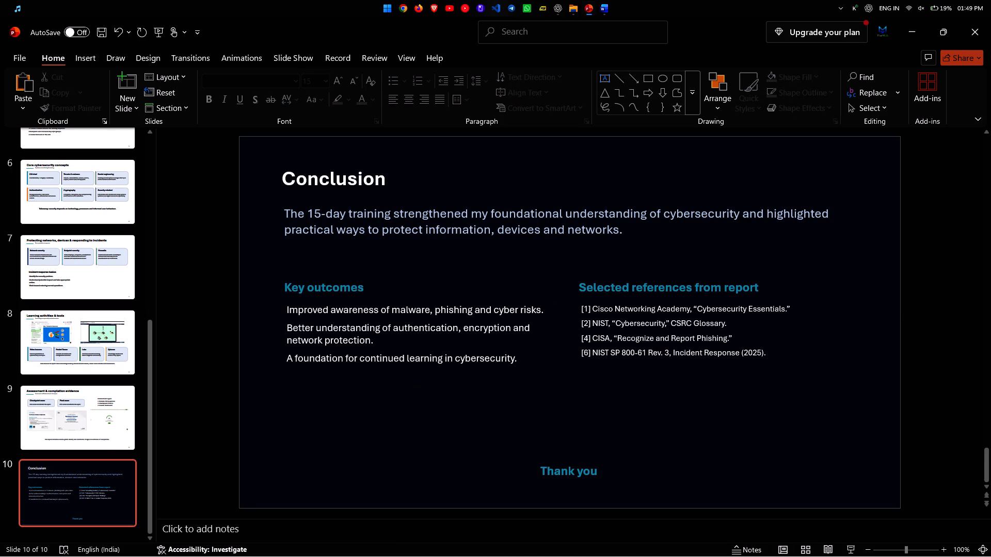
click(631, 294)
key(ctrl+s)
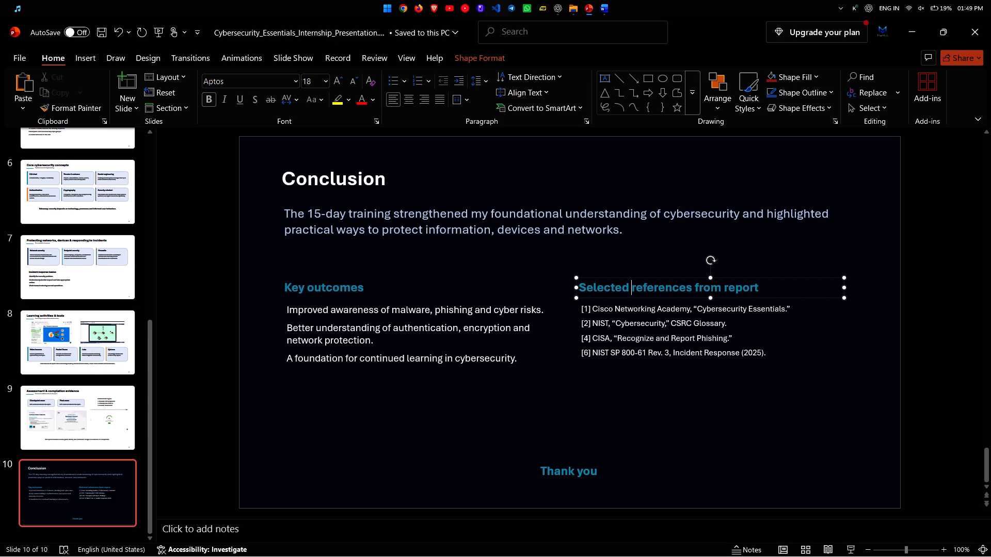
click(765, 283)
click(756, 285)
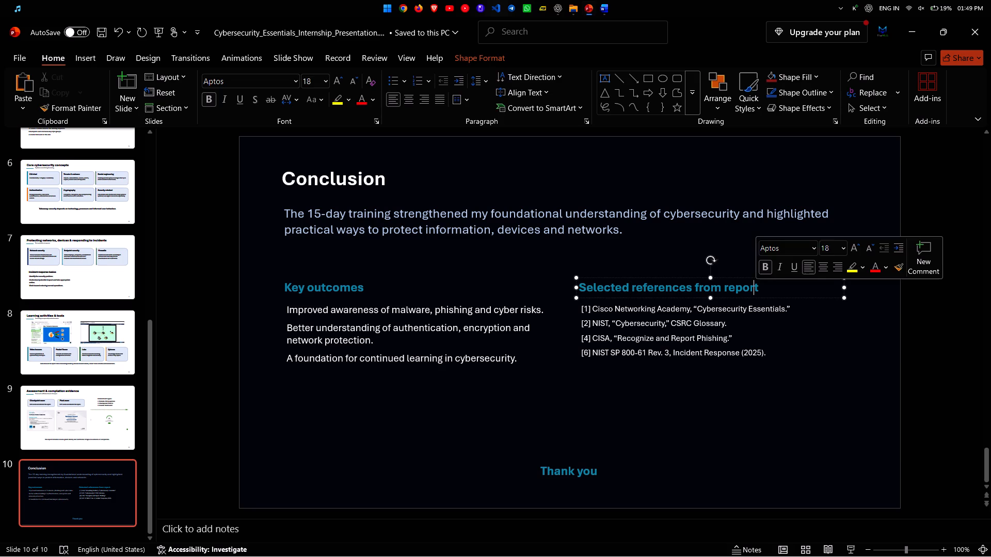
key(Right)
key(ctrl+BackSpace)
key(ctrl+BackSpace)
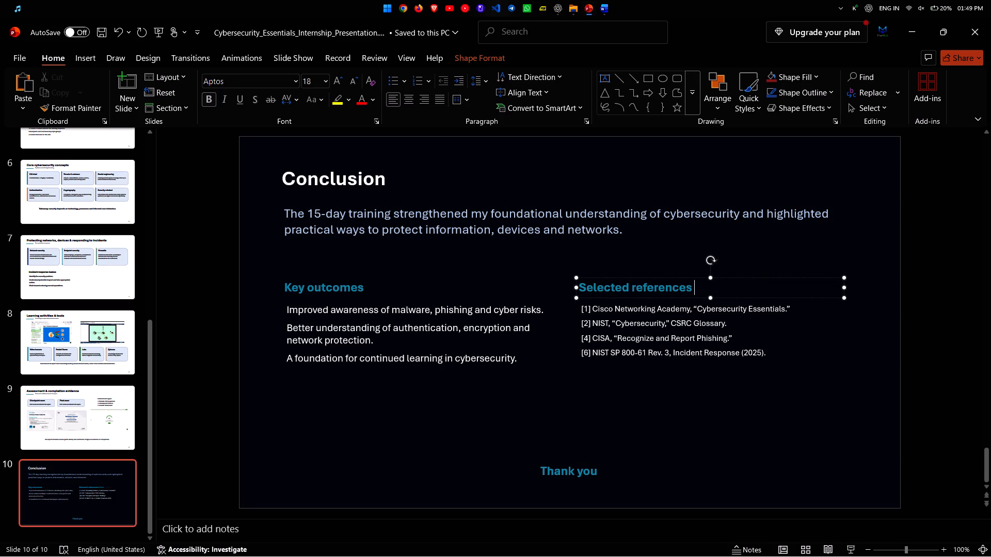
key(ctrl+Left)
key(ctrl+BackSpace)
key(Right)
key(shift+BackSpace)
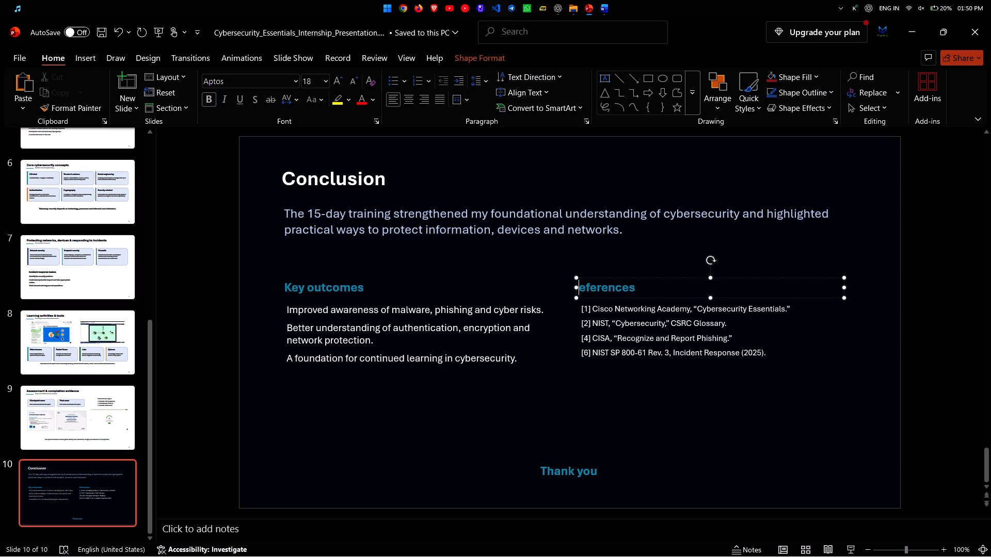
key(shift+r)
key(ctrl+s)
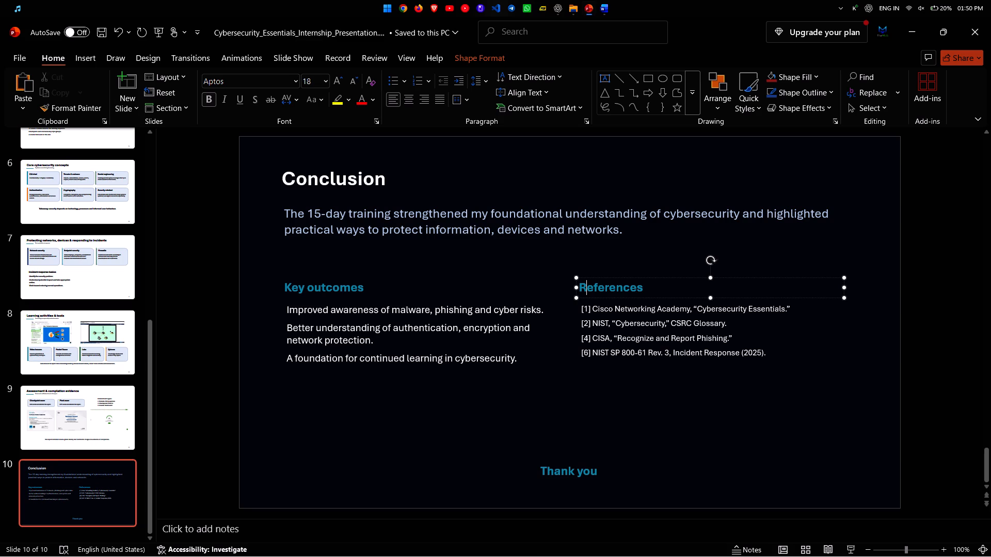
key(ctrl+s)
key(ctrl+s)
click(854, 439)
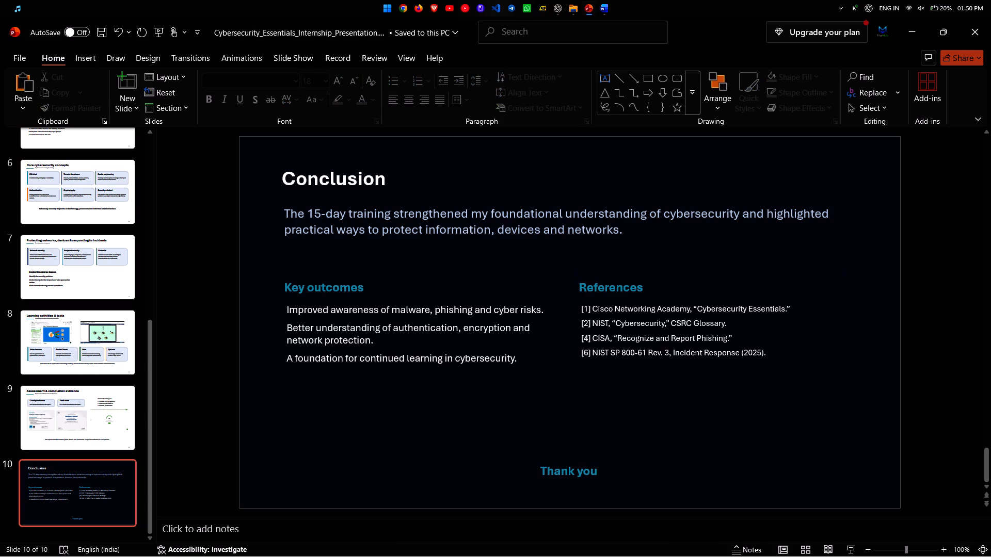
key(ctrl+s)
click(572, 466)
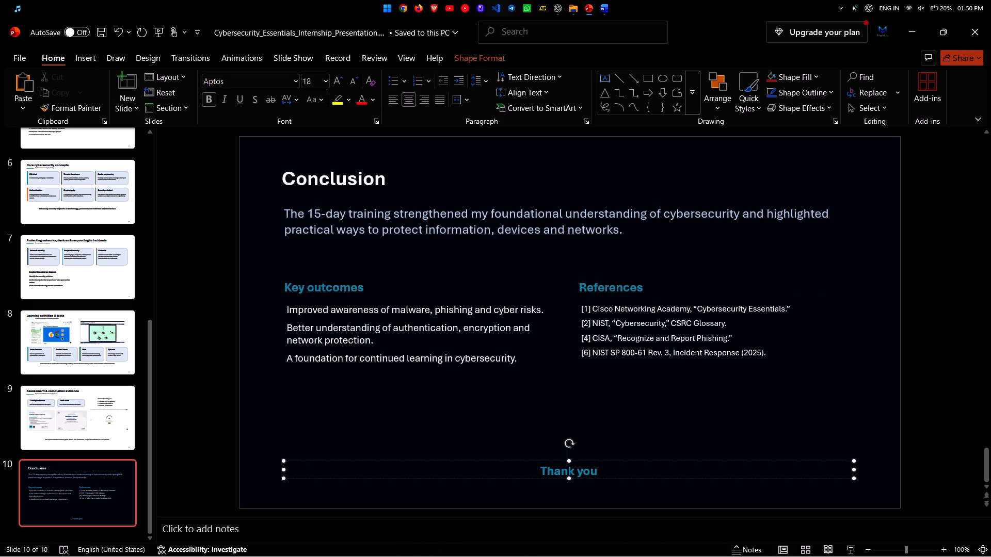
key(ctrl+s)
Review slides 2 through 9 for layout and formatting consistency, saving the presentation along the way.
scroll(127, 304, up, 5)
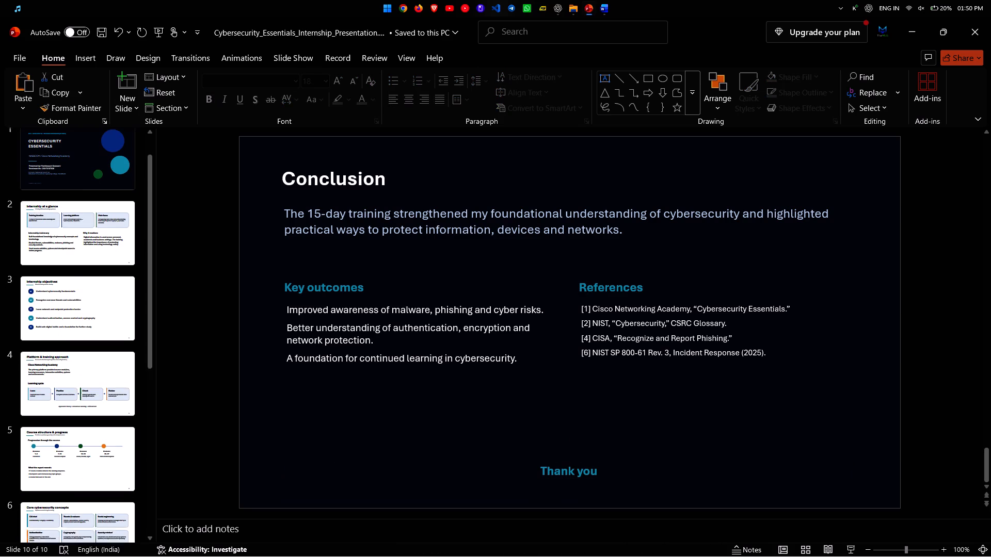
scroll(127, 304, up, 7)
click(89, 154)
scroll(347, 286, down, 1)
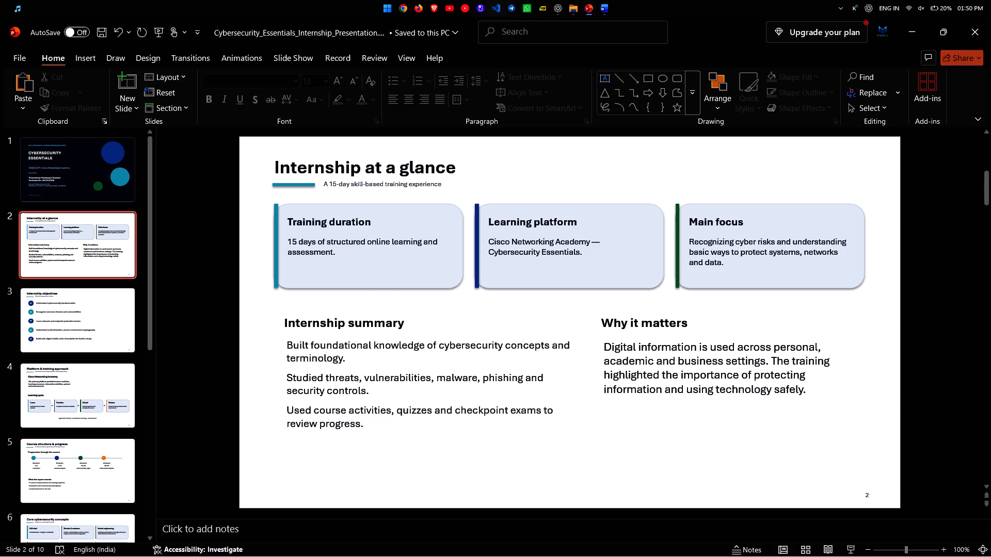
scroll(347, 286, down, 2)
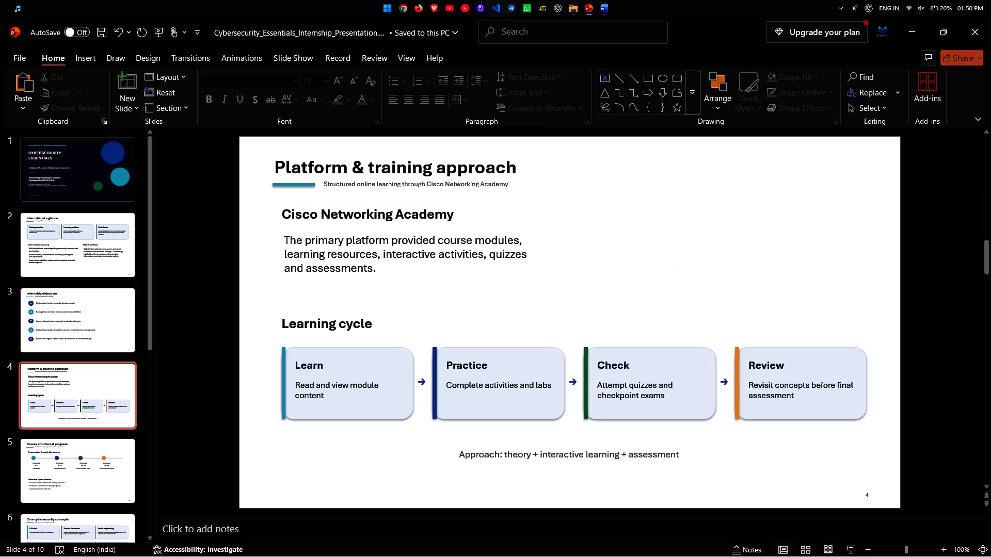
scroll(369, 315, down, 1)
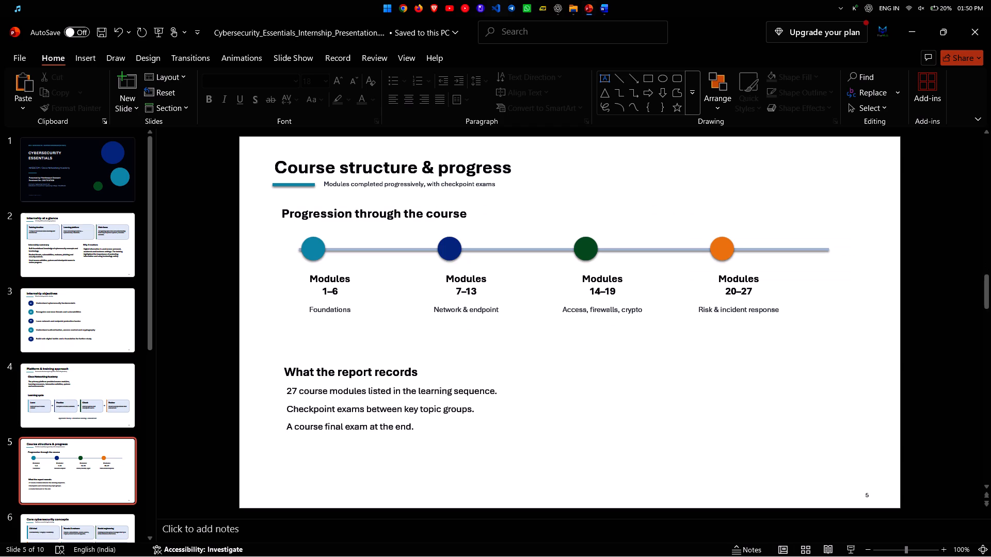
scroll(602, 322, down, 1)
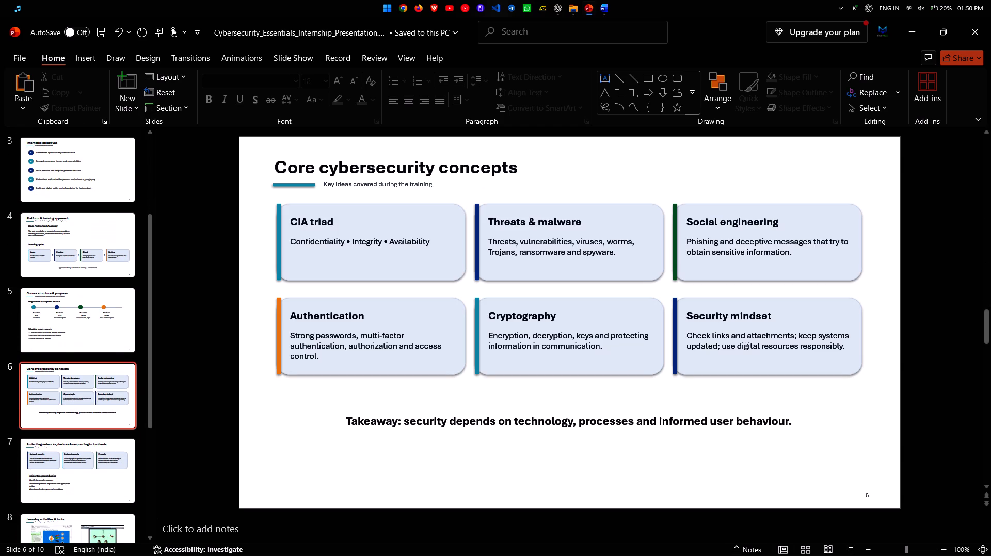
scroll(602, 322, down, 1)
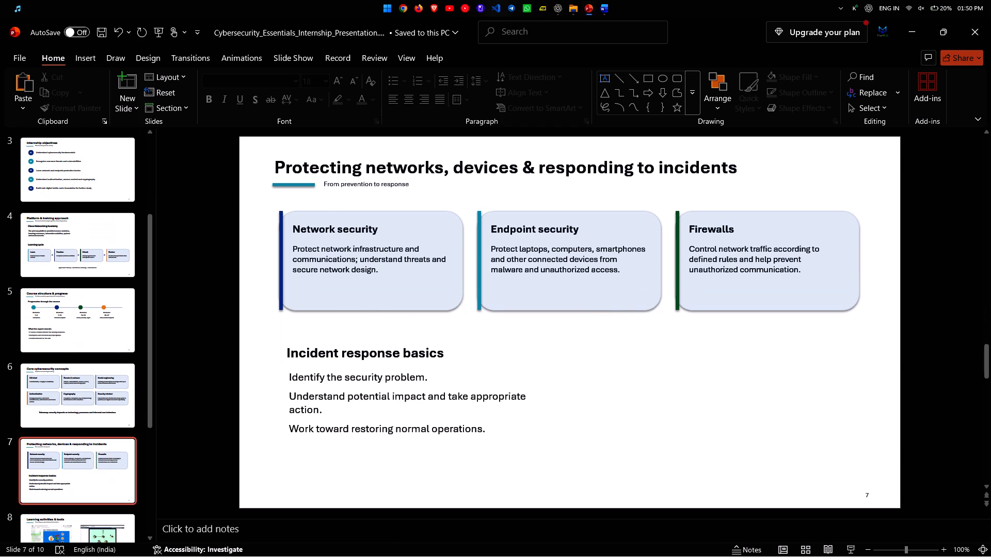
key(ctrl+s)
scroll(602, 322, down, 2)
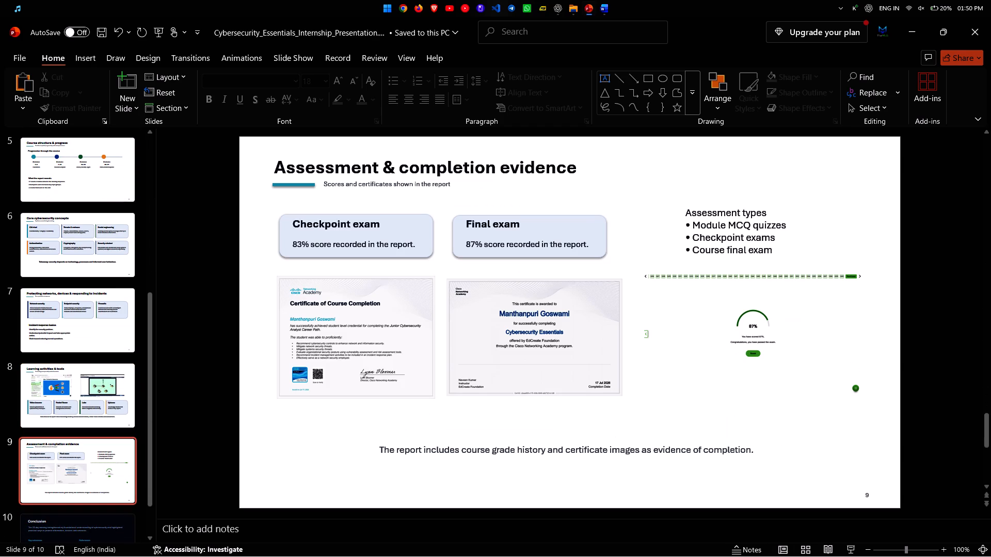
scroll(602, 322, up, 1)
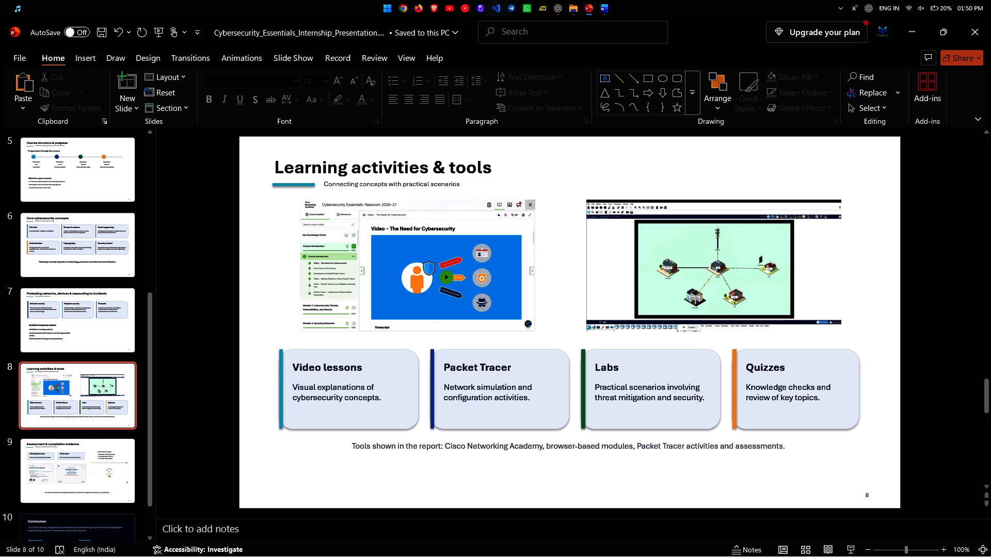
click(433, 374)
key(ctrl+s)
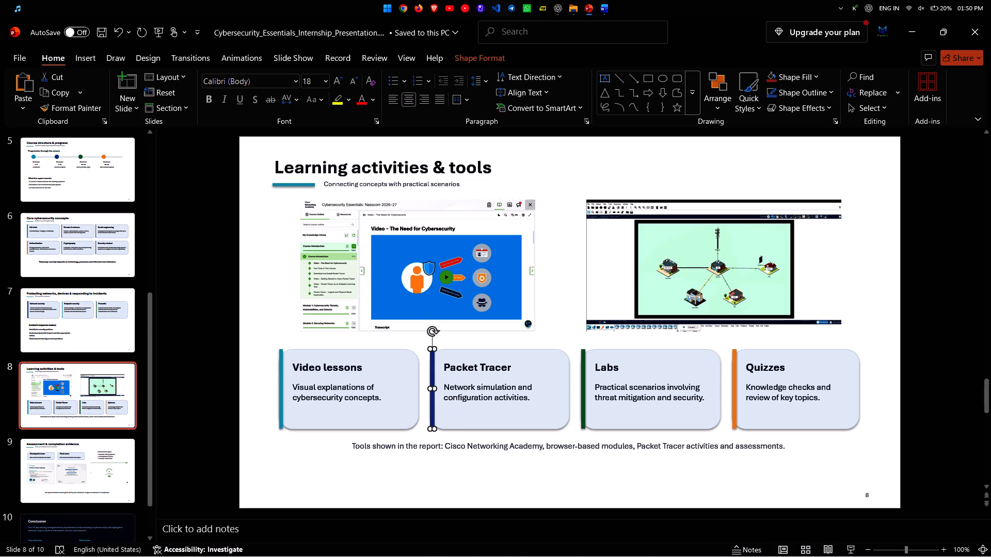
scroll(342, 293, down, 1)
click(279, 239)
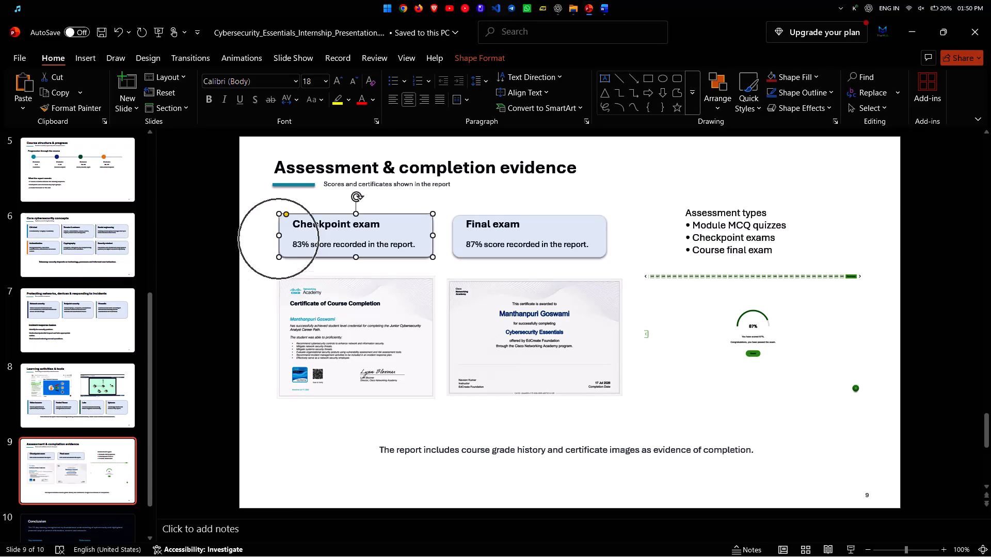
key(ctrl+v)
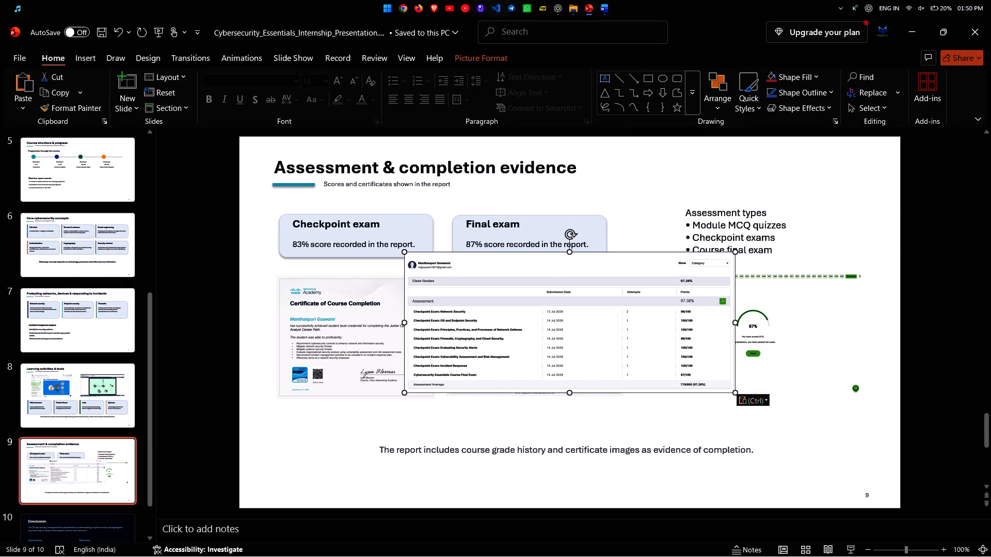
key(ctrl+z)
Copy the dark blue accent bar from the Network security card on slide 7 onto the Assessment & completion evidence slide.
drag(48, 280, 51, 293)
click(55, 304)
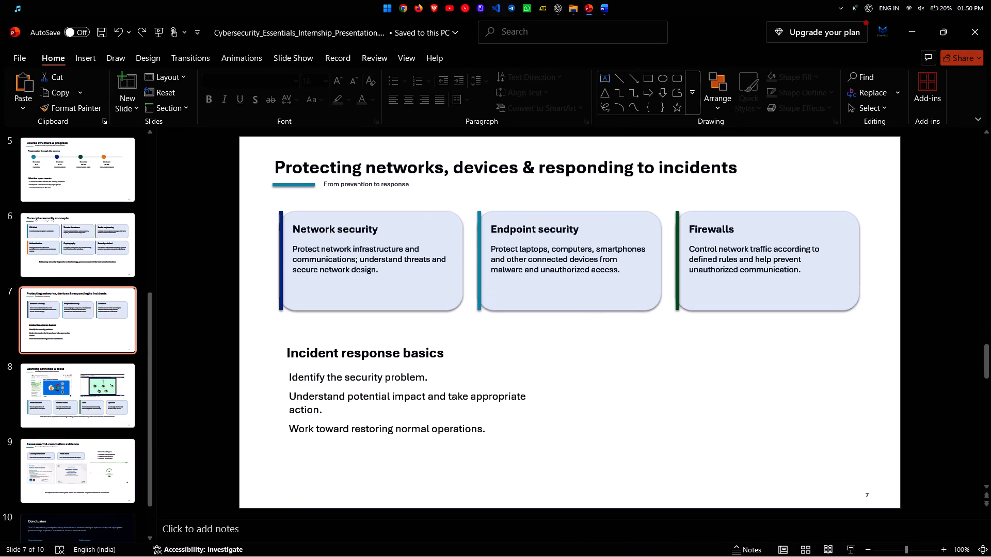
click(279, 281)
key(ctrl+c)
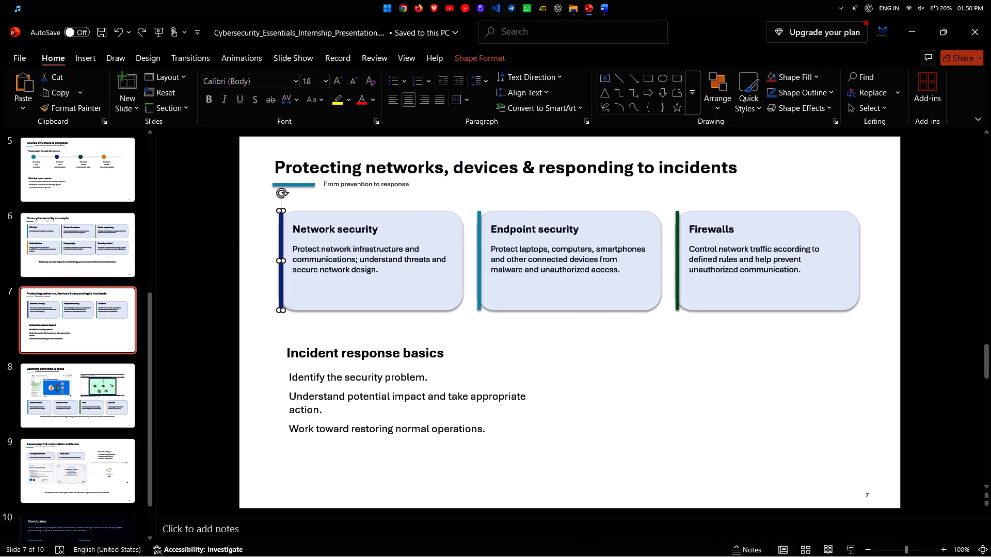
click(82, 392)
click(97, 461)
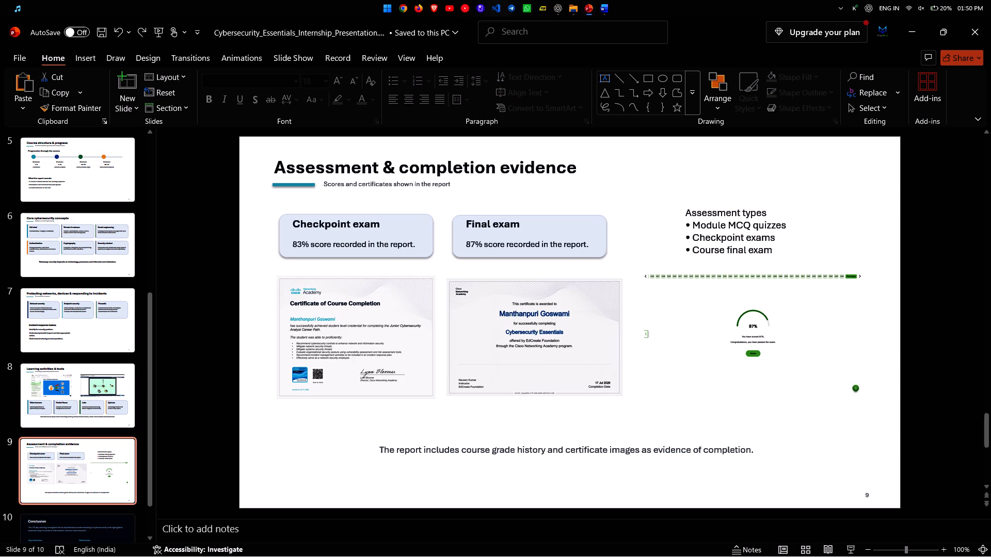
click(310, 434)
key(ctrl+v)
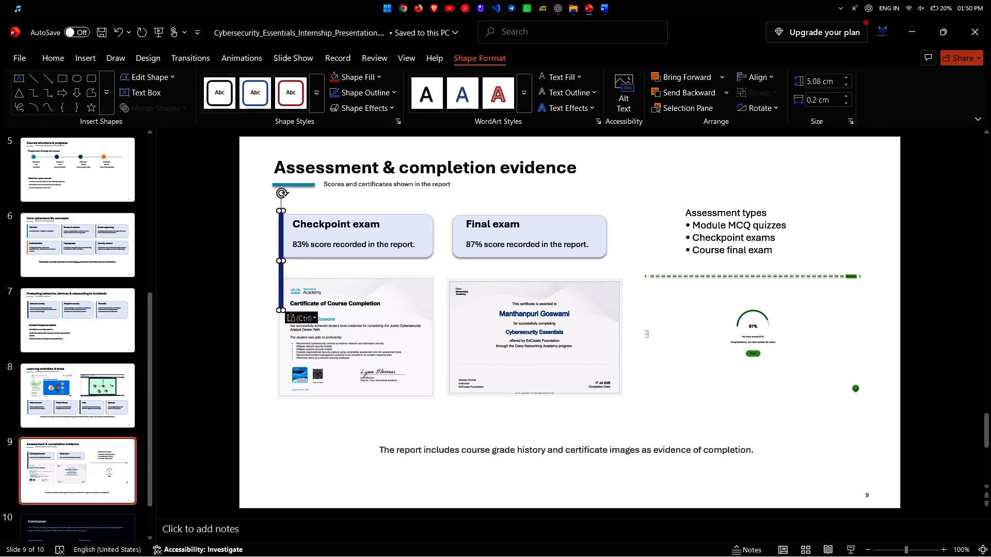
Shorten the pasted dark blue bar to about 2.18 cm and fit it along the left edge of the Checkpoint exam card.
ctrl+scroll(284, 293, up, 6)
scroll(344, 334, down, 2)
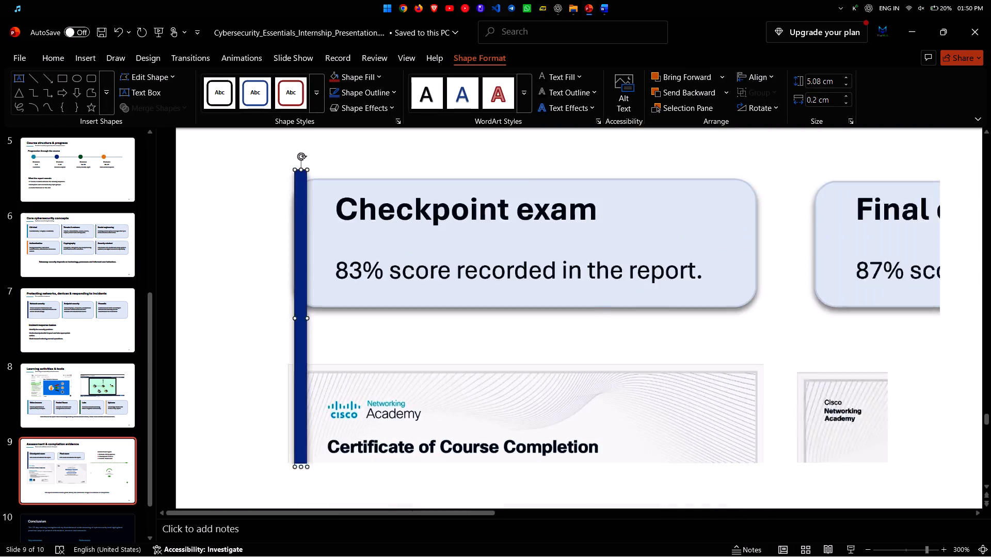
scroll(344, 334, down, 1)
ctrl+scroll(328, 340, up, 2)
ctrl+scroll(328, 340, down, 1)
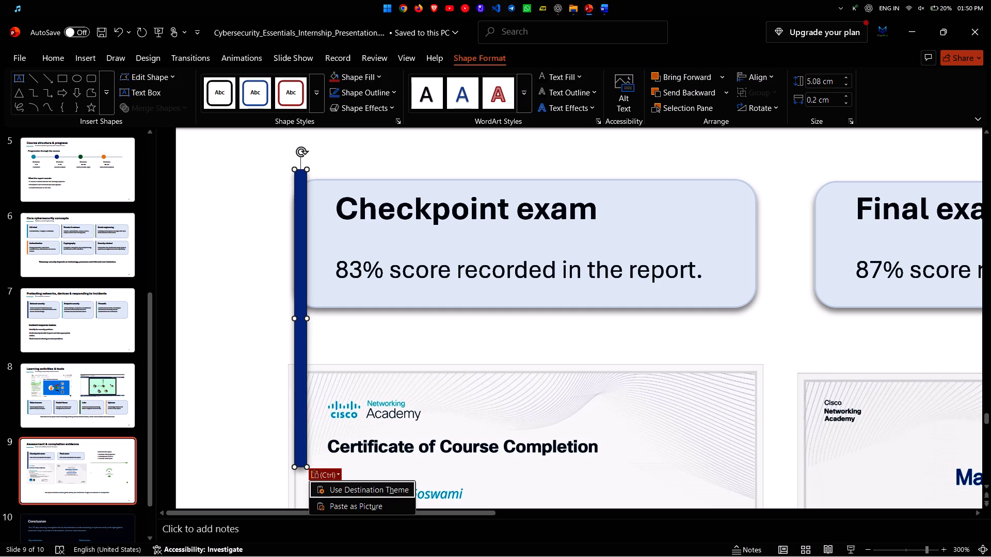
click(248, 410)
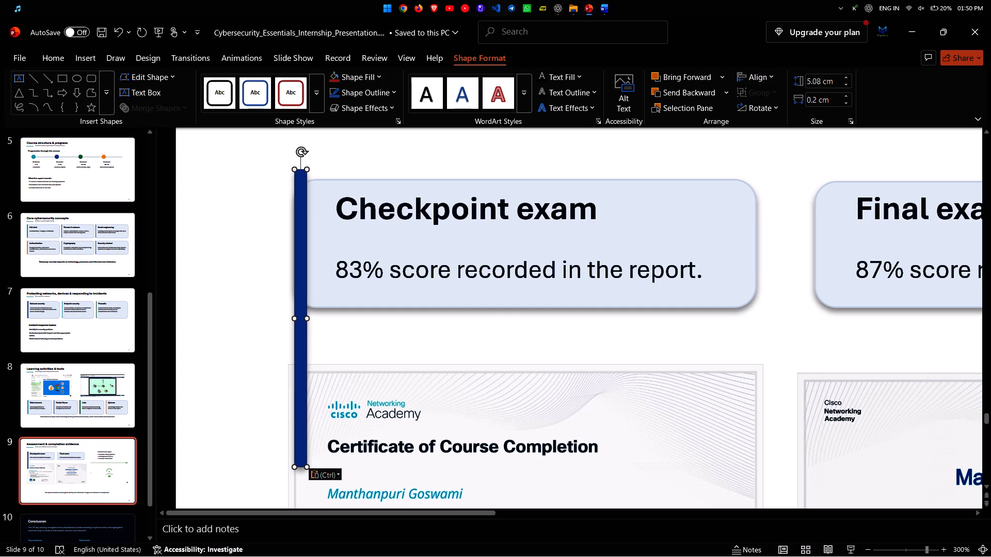
ctrl+drag(306, 466, 308, 380)
drag(292, 320, 292, 293)
drag(299, 311, 295, 235)
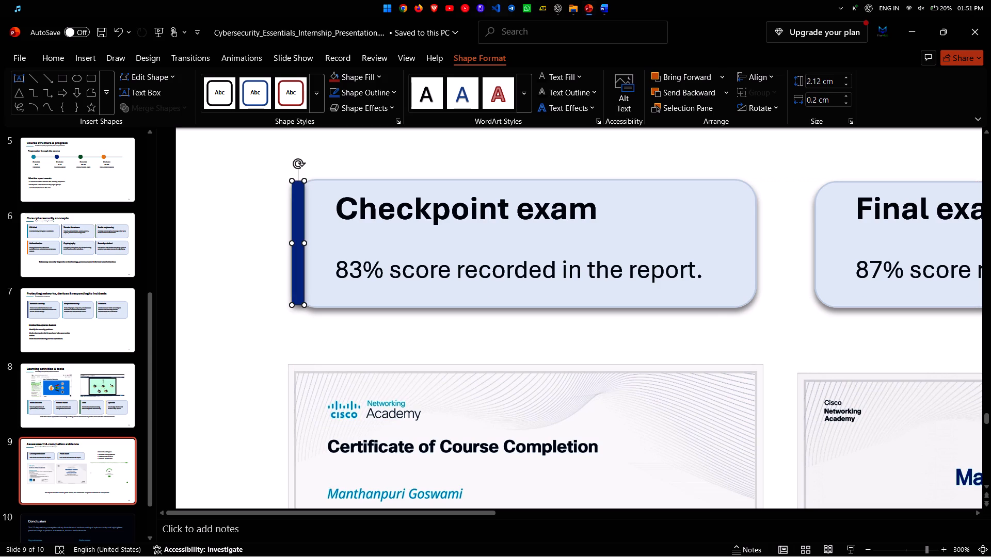
drag(305, 304, 305, 311)
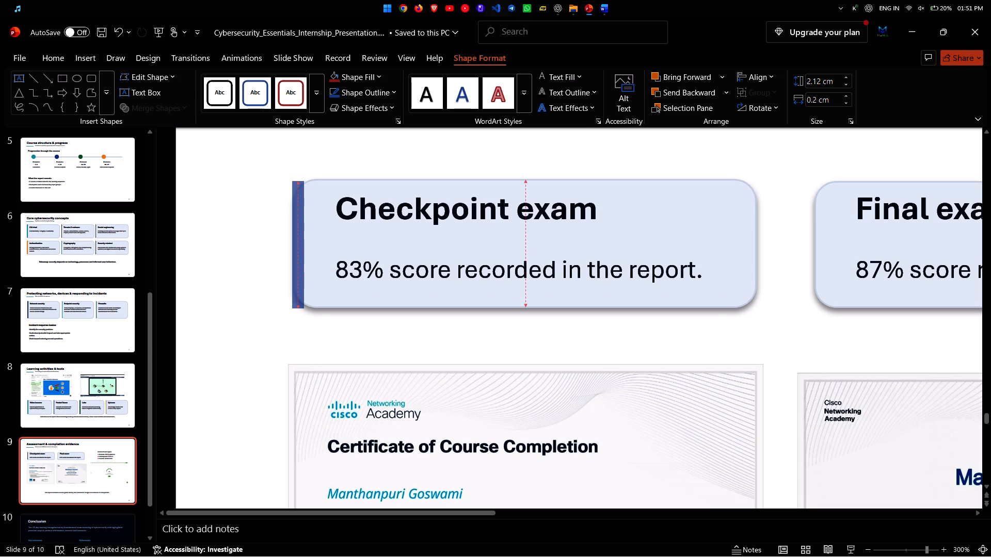
drag(305, 311, 305, 309)
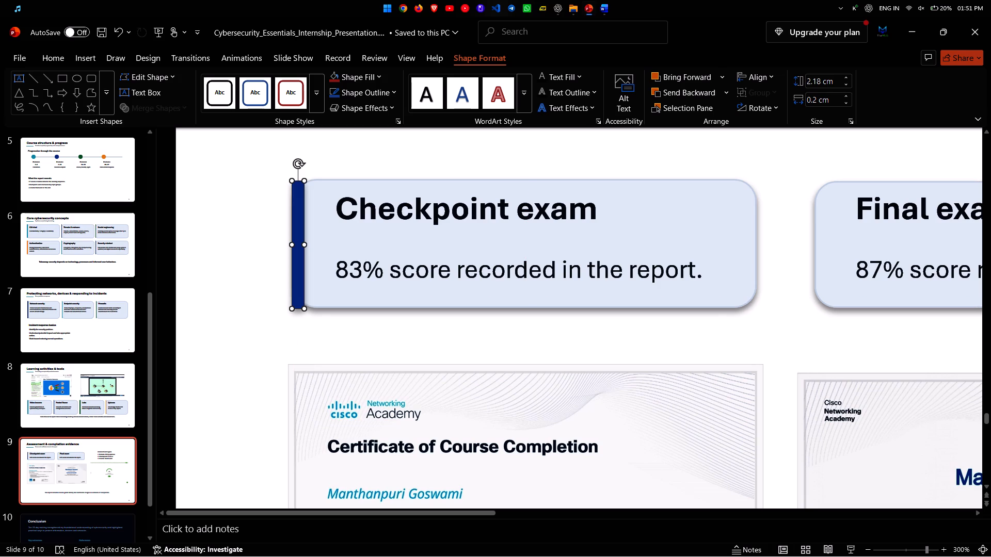
key(Up)
key(Up)
click(294, 242)
click(279, 311)
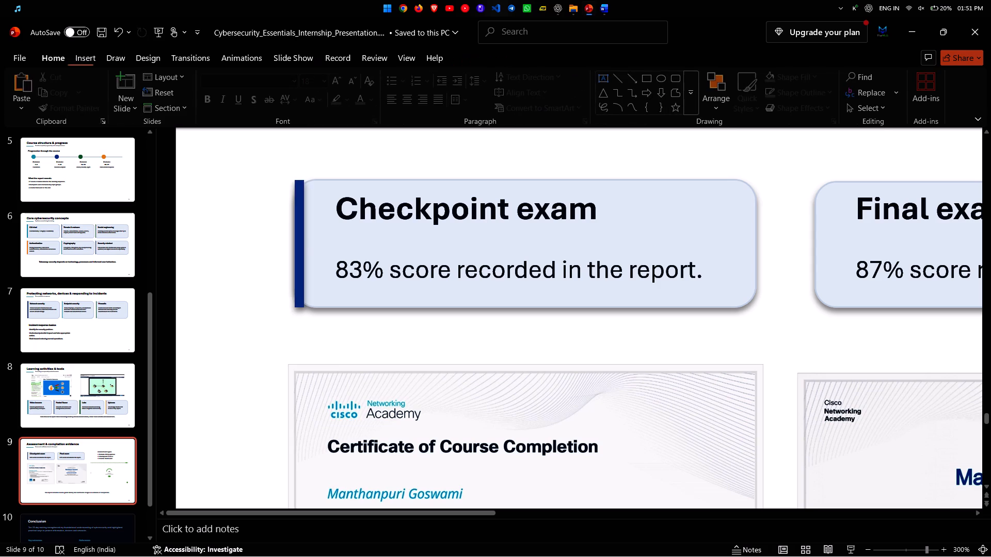
Copy the teal accent bar from the Endpoint security card on slide 7 onto the Assessment & completion evidence slide.
click(106, 313)
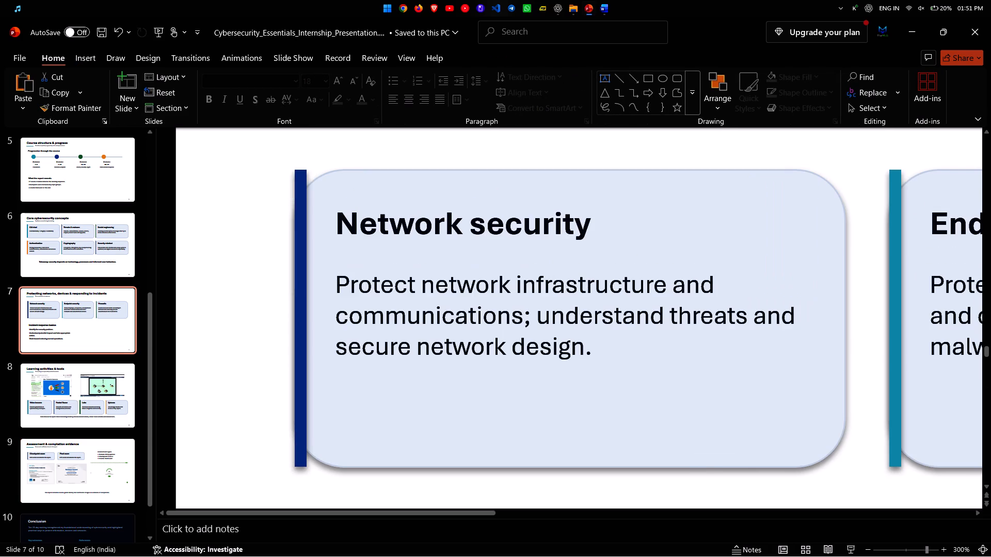
click(891, 302)
key(ctrl+c)
click(46, 383)
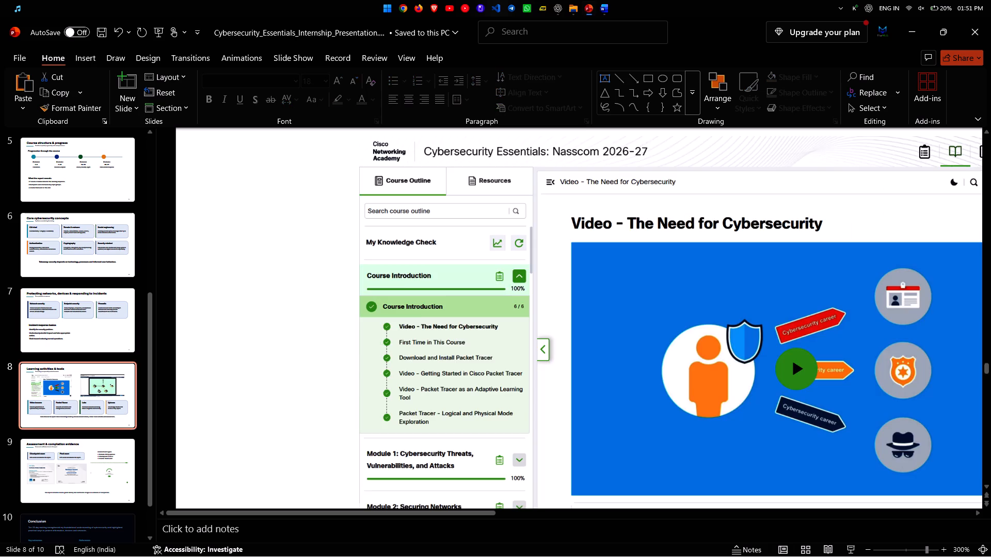
click(93, 446)
key(ctrl+v)
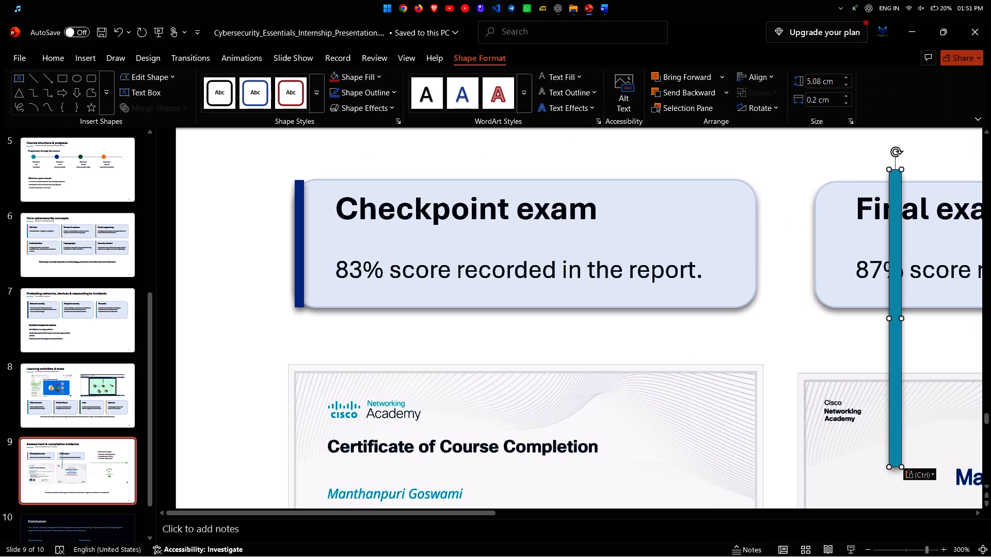
Shrink the teal bar to about 2.14 cm by 0.21 cm, fit it along the Final exam card's left edge, and save.
drag(899, 353, 837, 288)
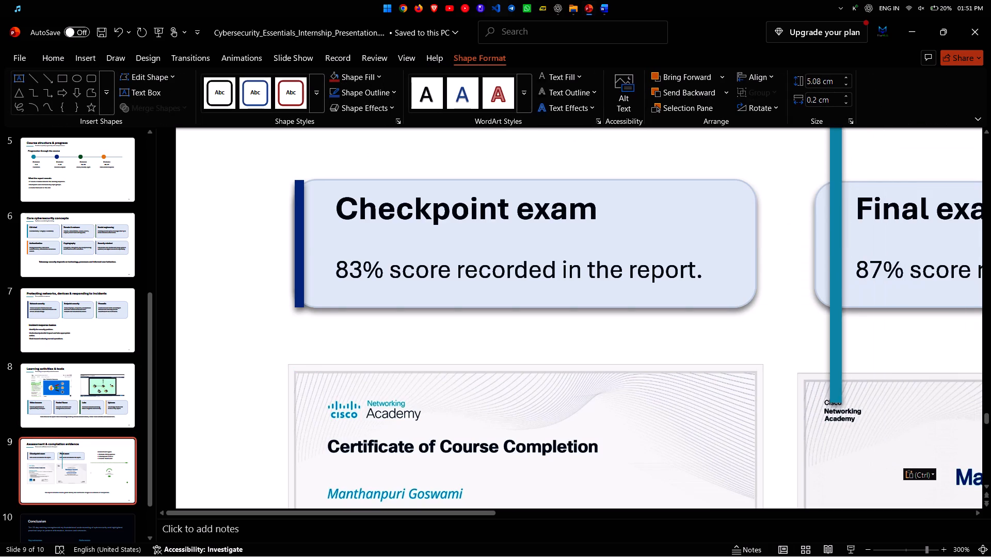
drag(837, 288, 824, 263)
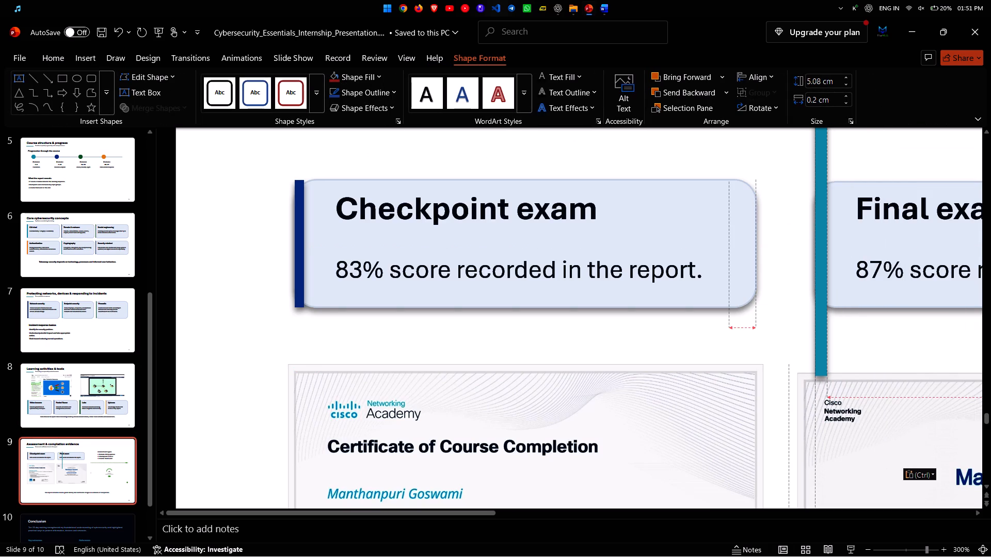
drag(824, 263, 813, 264)
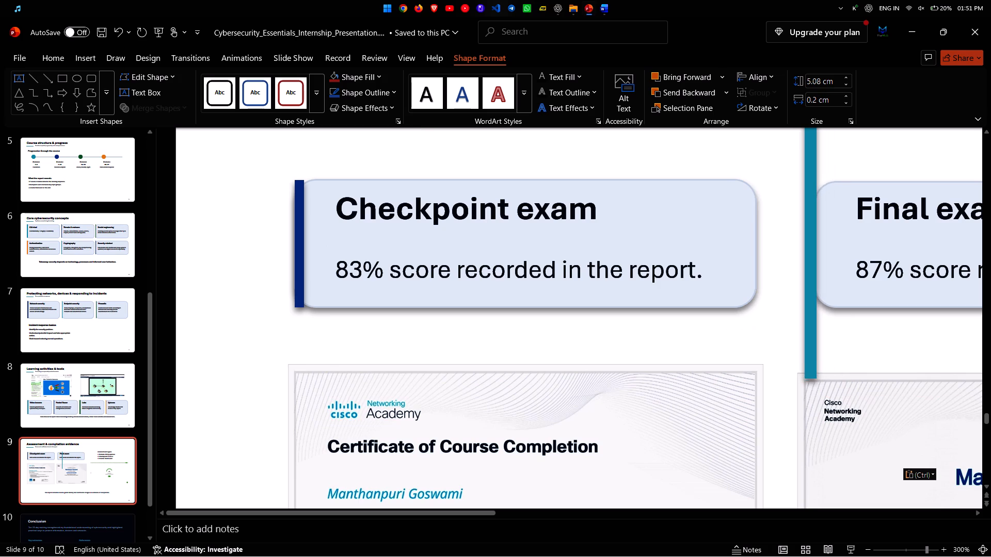
drag(813, 264, 821, 260)
drag(819, 286, 823, 311)
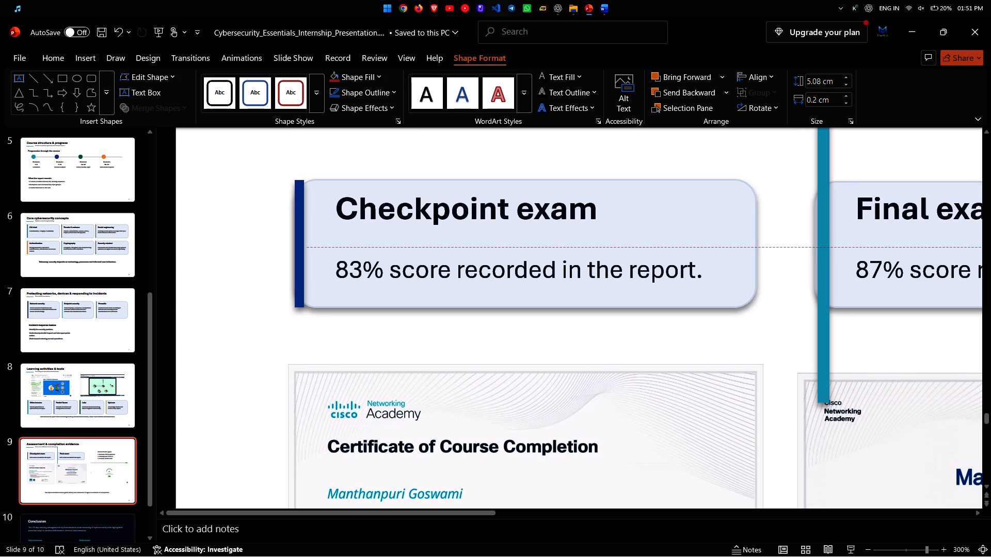
drag(823, 311, 823, 304)
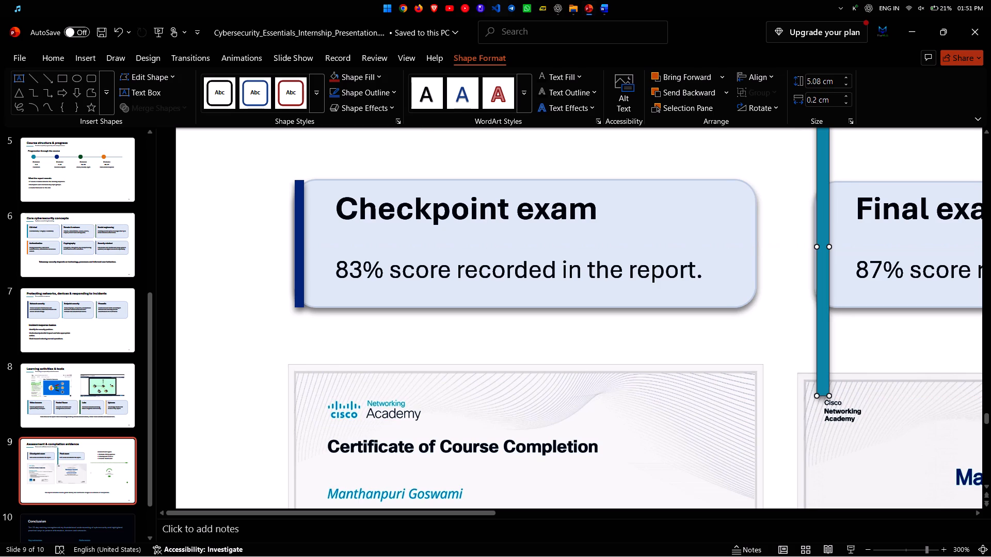
ctrl+drag(830, 394, 823, 336)
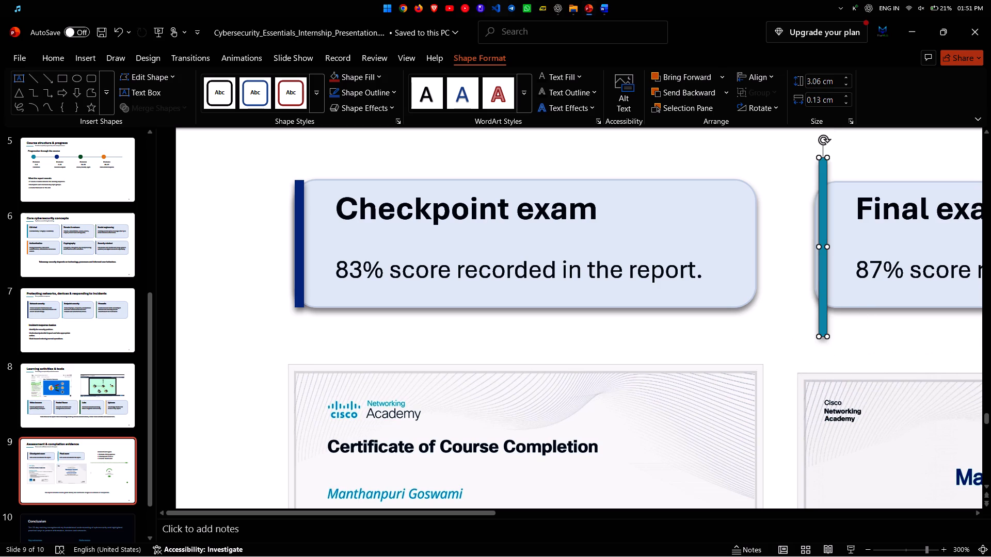
drag(828, 338, 830, 331)
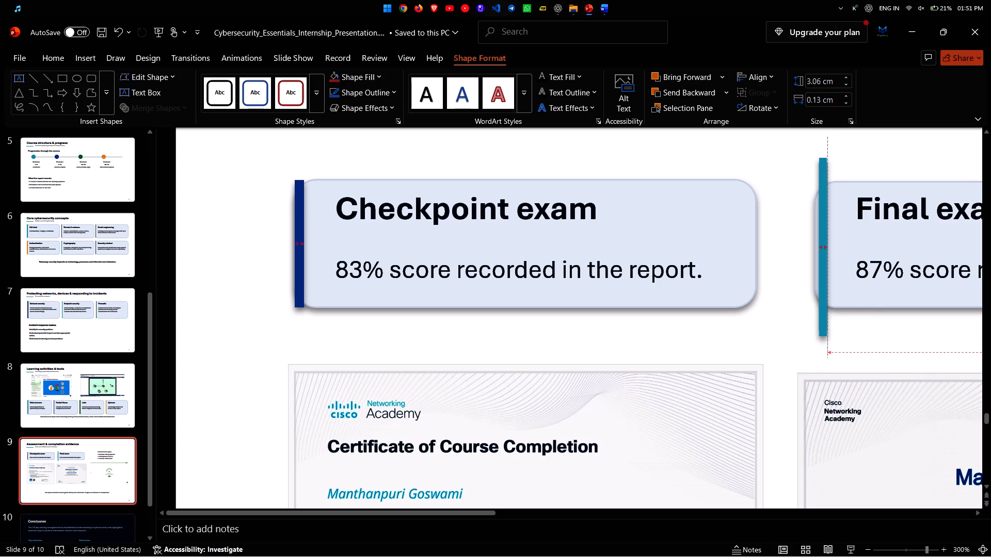
drag(830, 331, 828, 307)
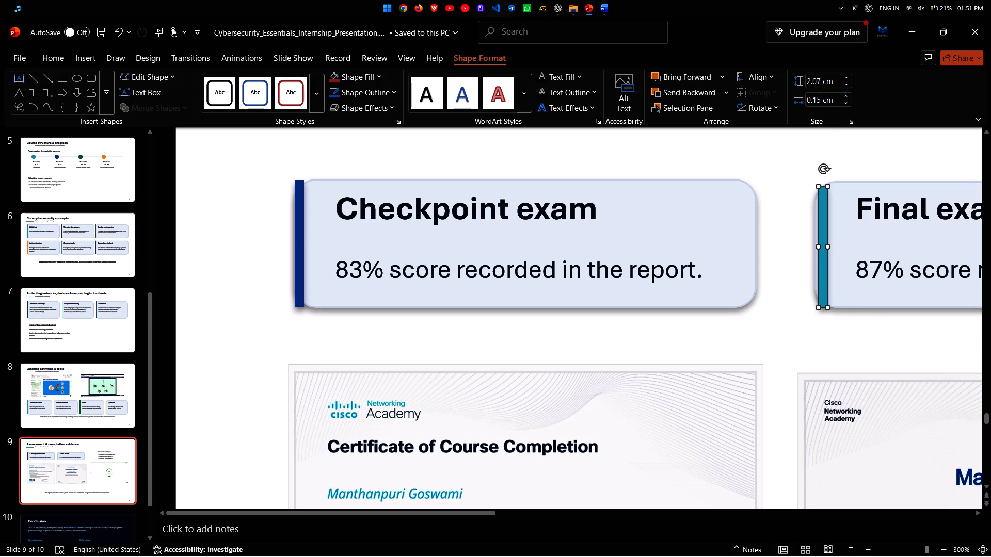
click(818, 248)
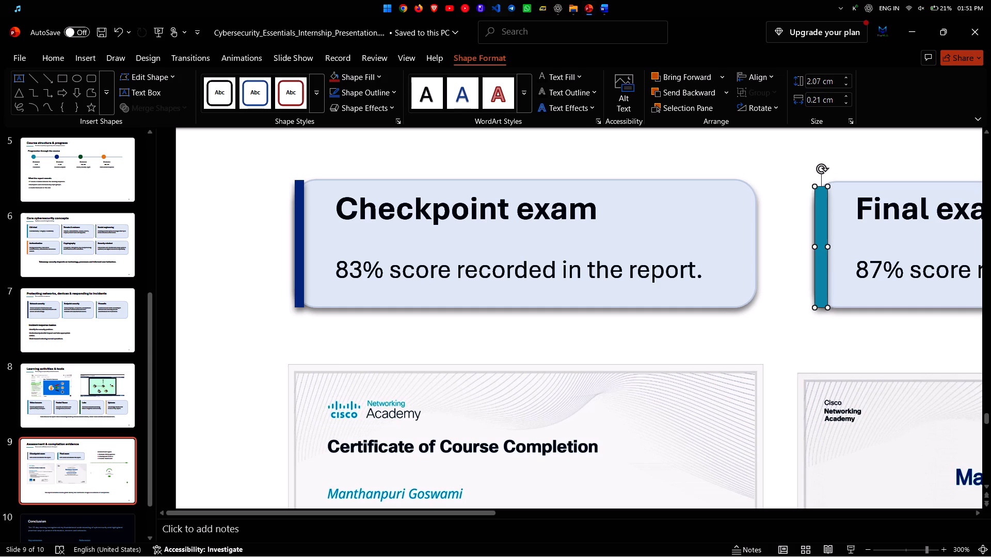
click(826, 307)
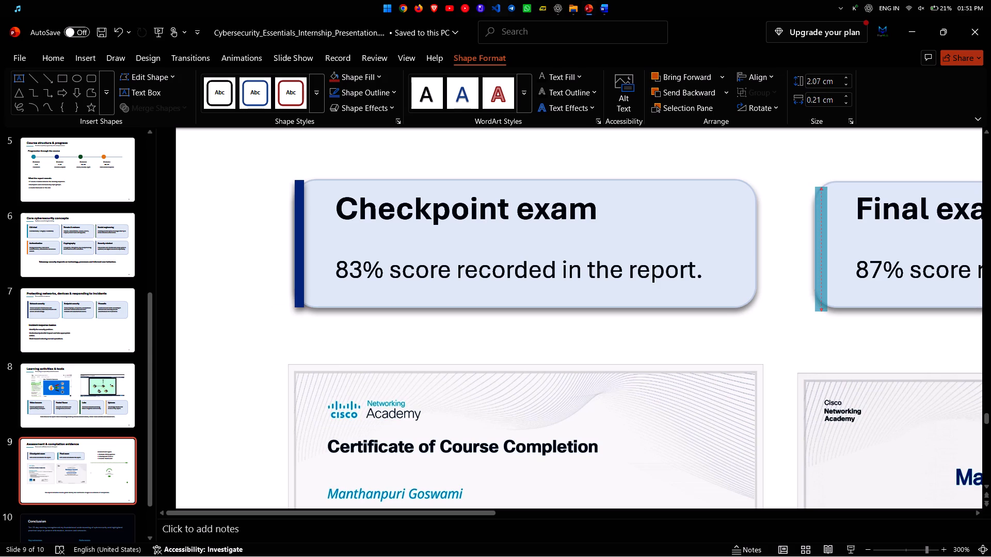
drag(819, 268, 819, 266)
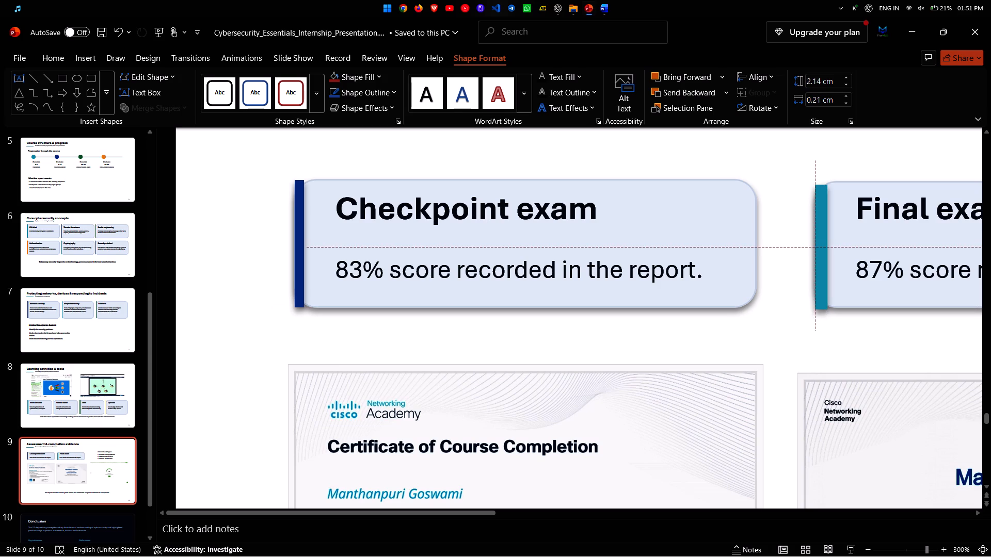
drag(819, 266, 818, 263)
click(819, 327)
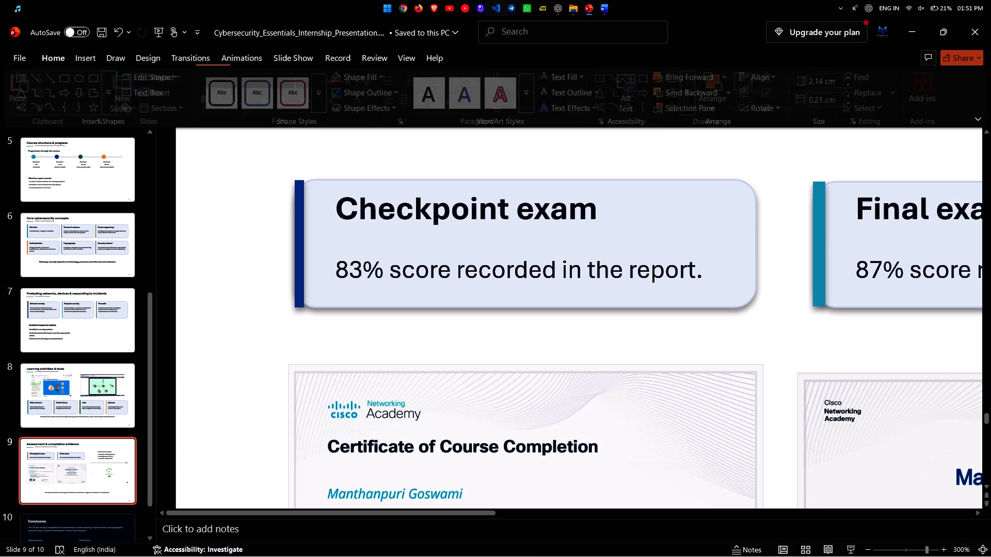
key(ctrl+s)
Inspect how the teal accent bar fits the Final exam card at different magnifications.
ctrl+scroll(644, 338, down, 3)
ctrl+scroll(364, 309, up, 1)
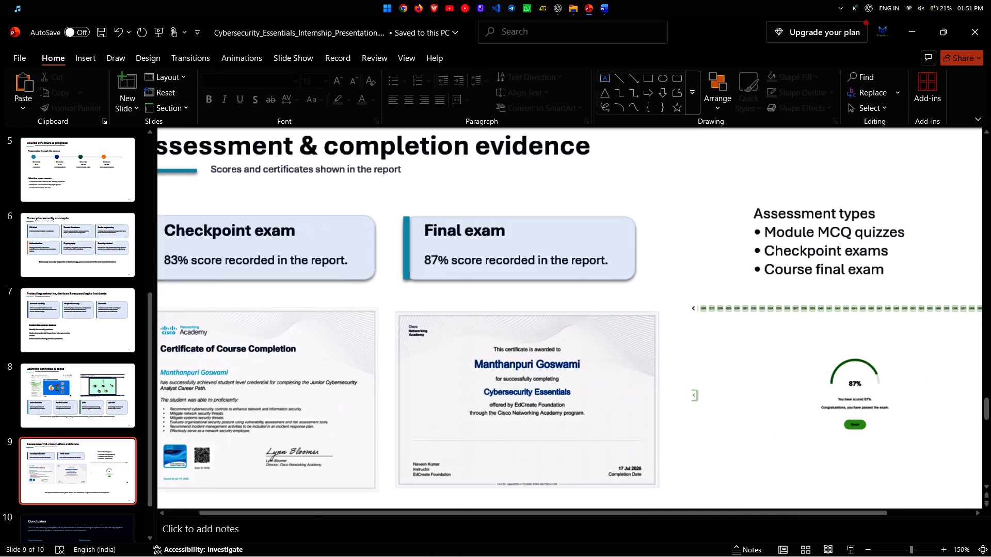
ctrl+scroll(364, 309, up, 1)
shift+scroll(373, 302, down, 2)
shift+scroll(373, 302, up, 4)
ctrl+scroll(376, 300, down, 1)
ctrl+scroll(376, 300, up, 1)
shift+scroll(376, 300, up, 4)
shift+scroll(376, 300, down, 4)
scroll(366, 282, up, 2)
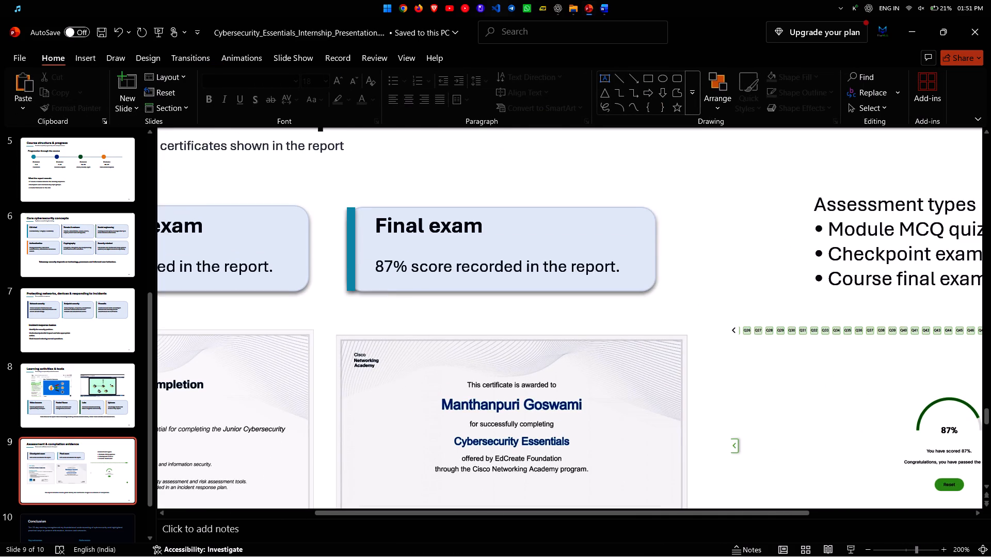
scroll(366, 282, up, 1)
scroll(366, 282, down, 4)
ctrl+scroll(364, 286, up, 2)
ctrl+scroll(364, 286, down, 2)
drag(355, 284, 367, 287)
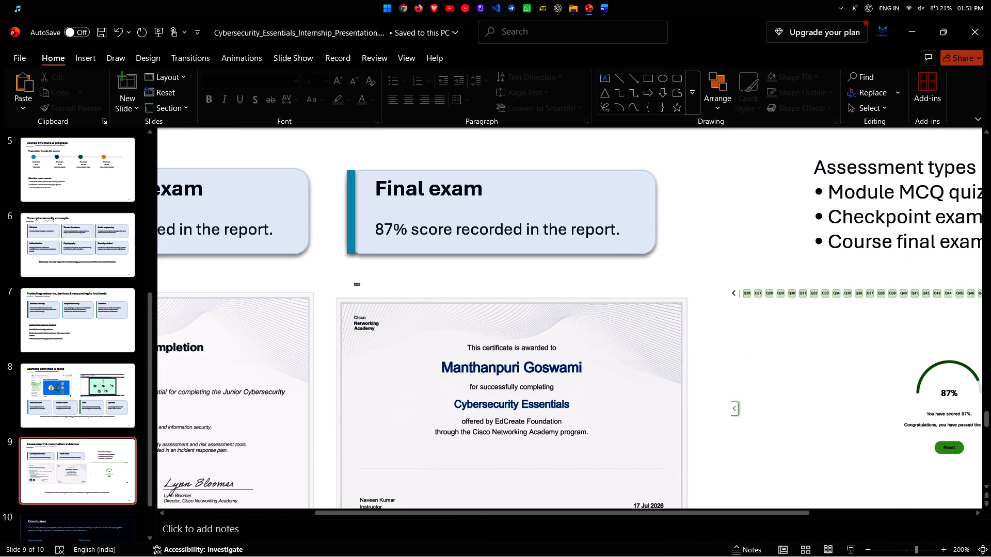
drag(367, 287, 469, 293)
click(346, 282)
shift+scroll(302, 276, up, 2)
shift+scroll(308, 300, down, 1)
Compare the height and width of the Checkpoint exam and Final exam accent bars.
drag(367, 515, 265, 504)
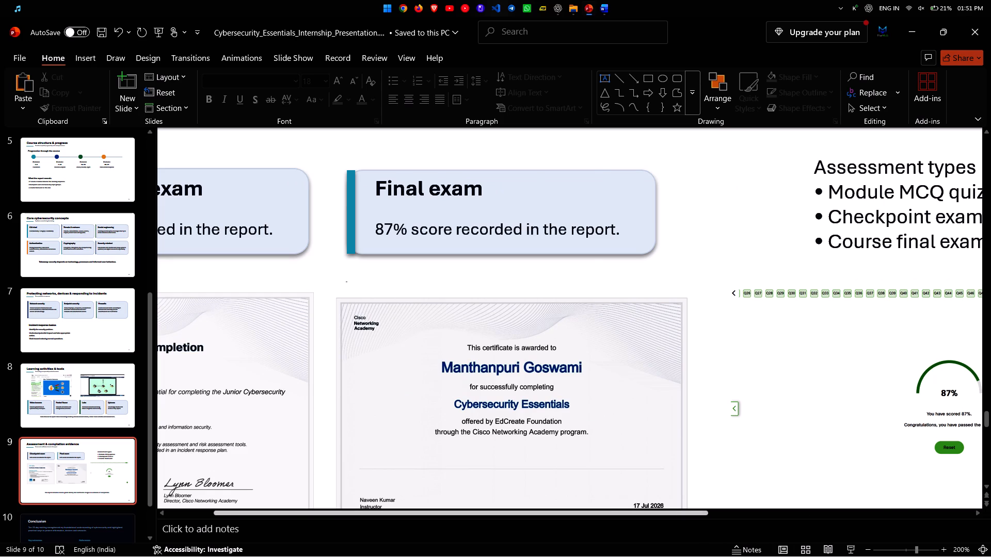
drag(265, 504, 194, 497)
click(257, 215)
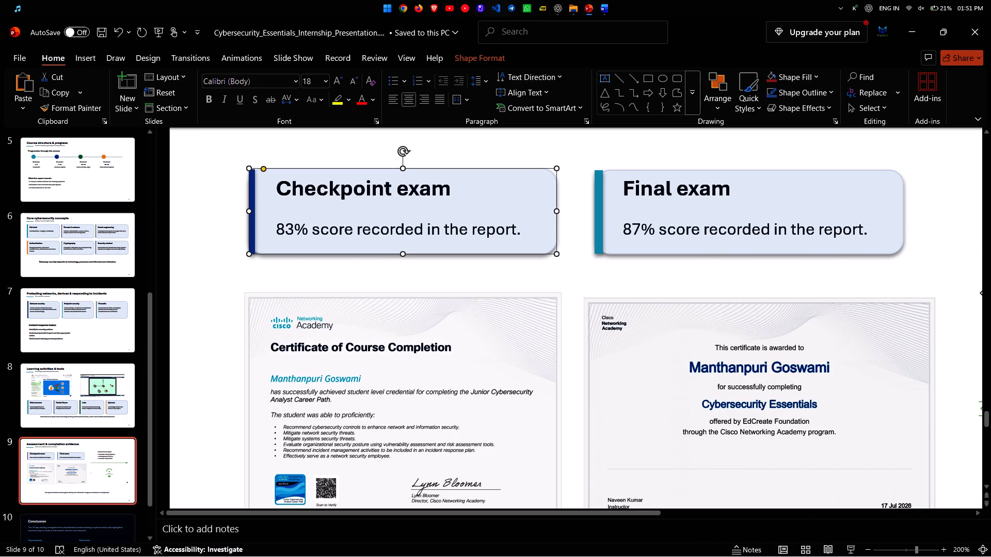
click(247, 215)
click(250, 215)
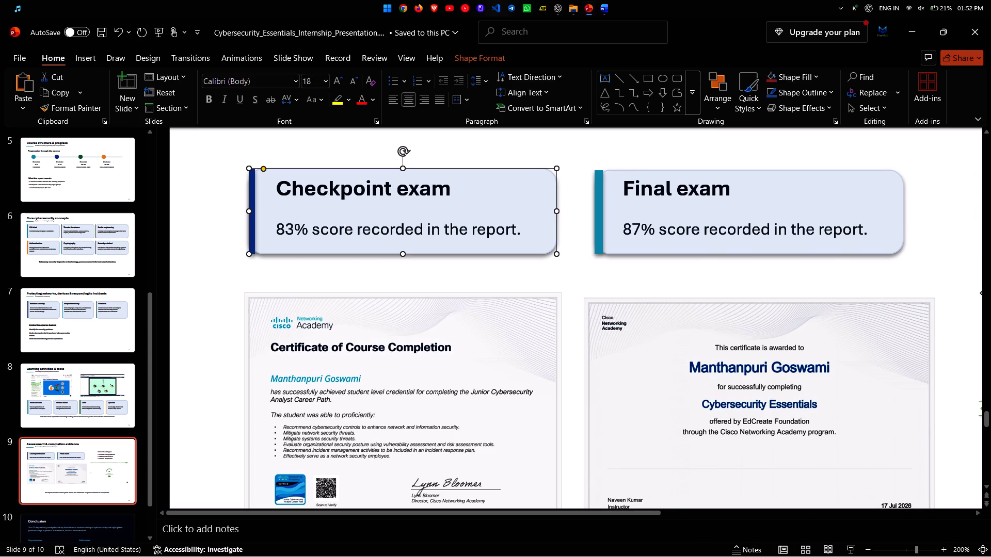
click(223, 318)
click(252, 224)
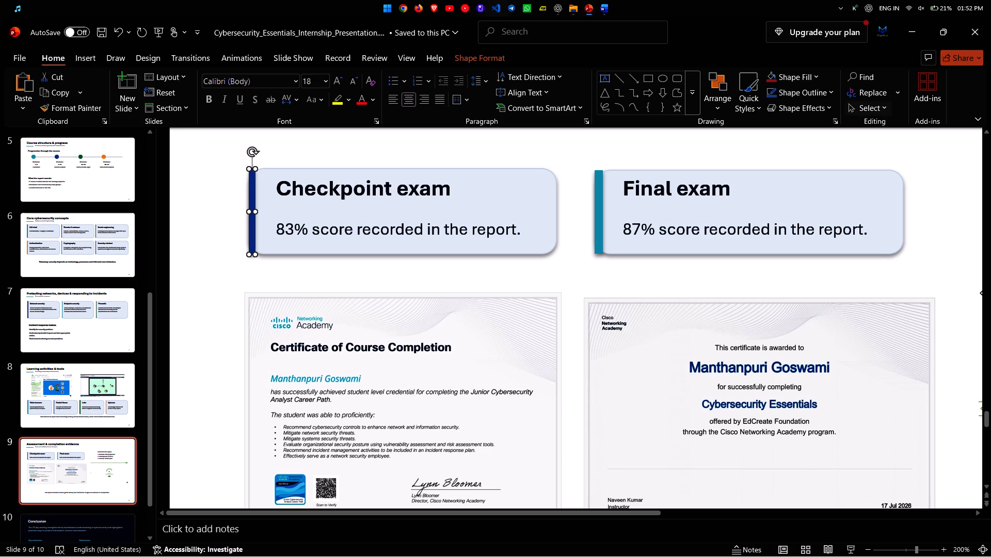
click(485, 64)
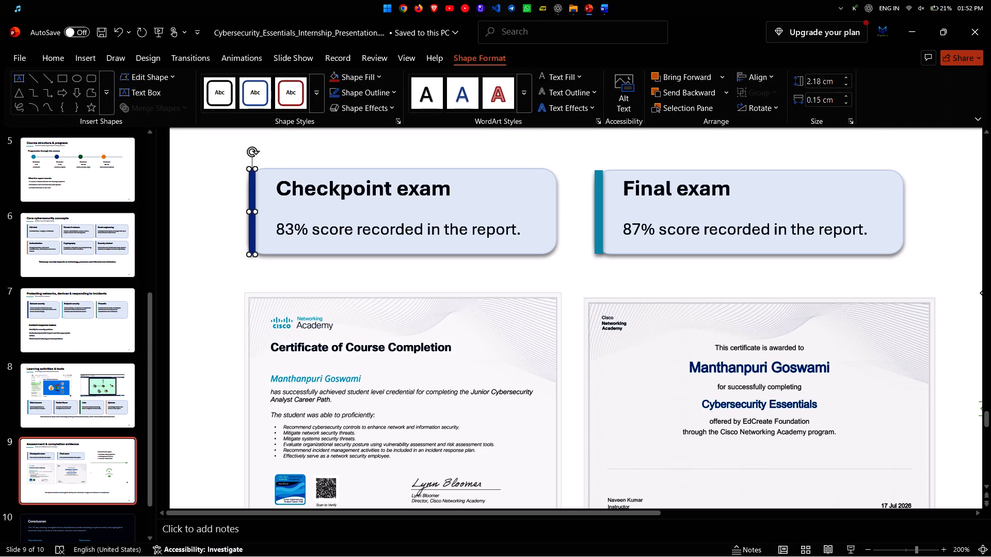
click(599, 208)
click(252, 222)
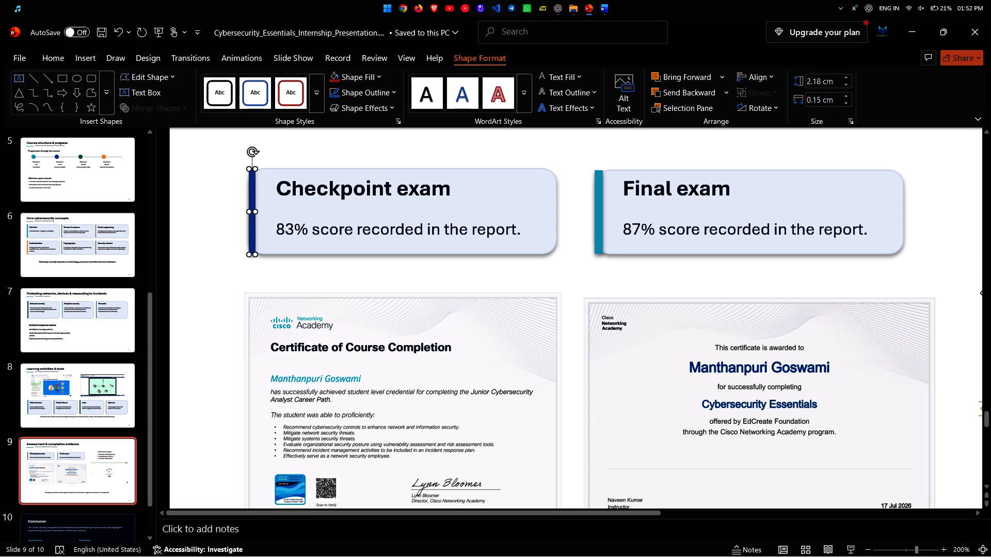
Set the Final exam card's teal bar to 2.18 cm high and 0.15 cm wide, and save the presentation.
click(599, 216)
double_click(819, 80)
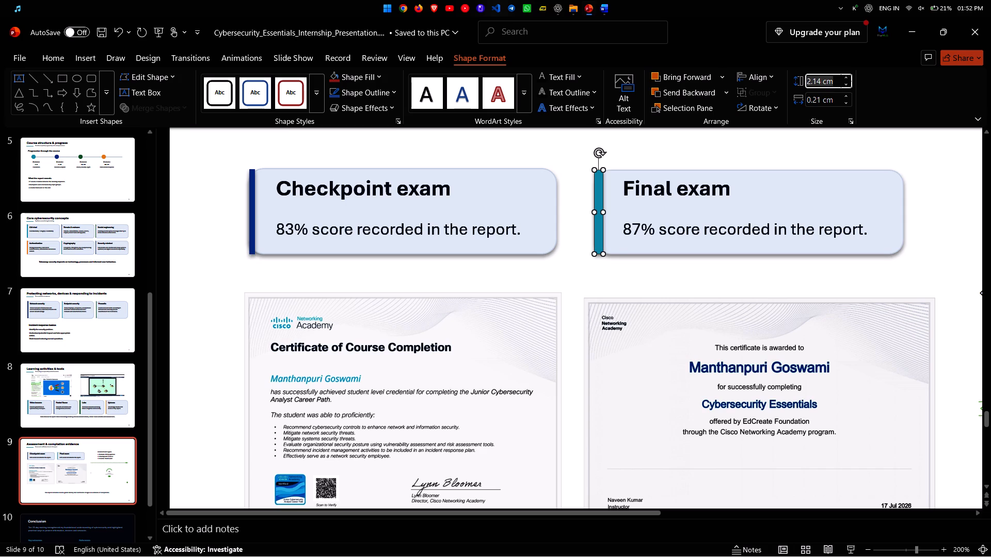
text(18)
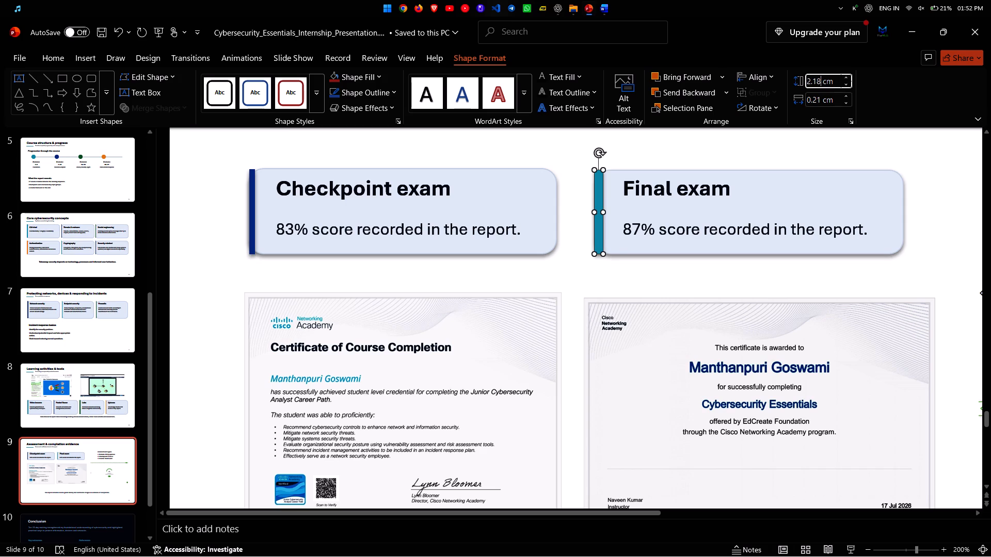
double_click(816, 99)
key(1)
key(5)
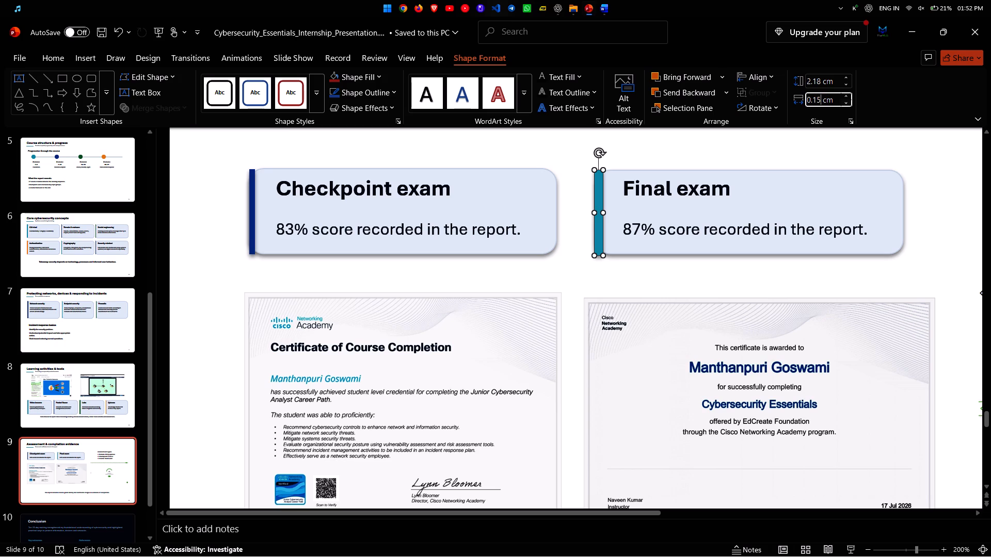
key(Return)
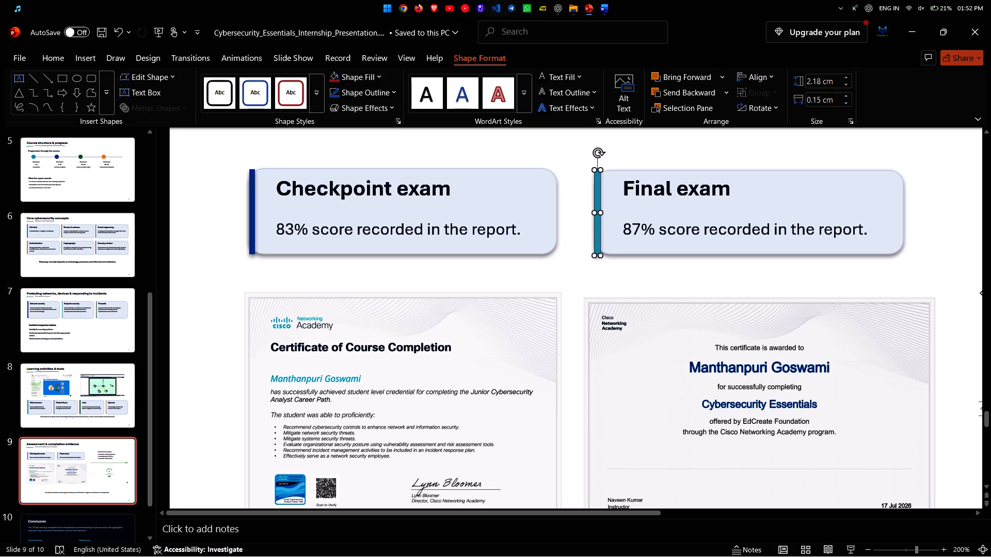
click(568, 290)
key(ctrl+s)
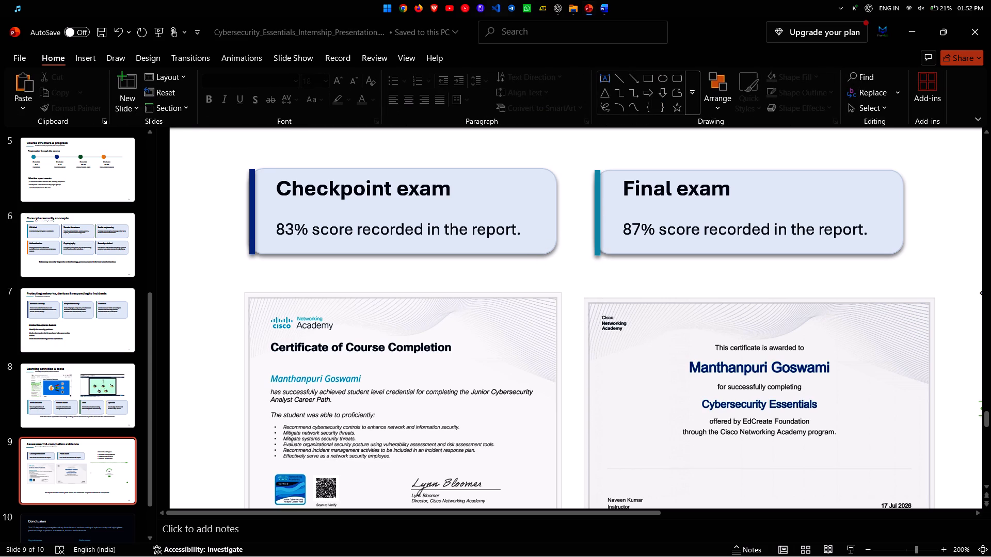
Review the whole Assessment & completion evidence slide and the Conclusion slide, saving the presentation along the way.
shift+scroll(559, 272, down, 3)
ctrl+scroll(559, 272, down, 2)
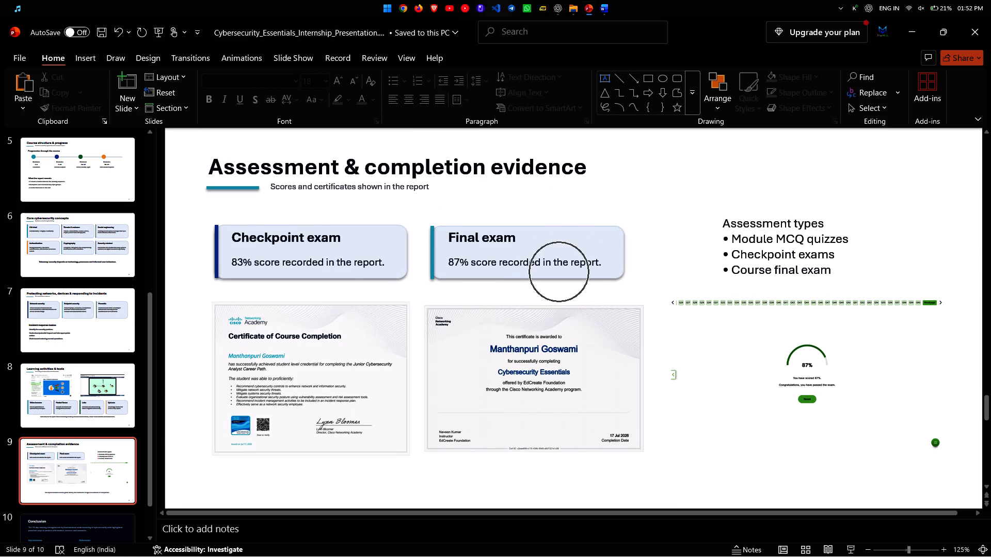
key(ctrl+s)
scroll(563, 272, down, 6)
key(ctrl+s)
scroll(438, 376, down, 4)
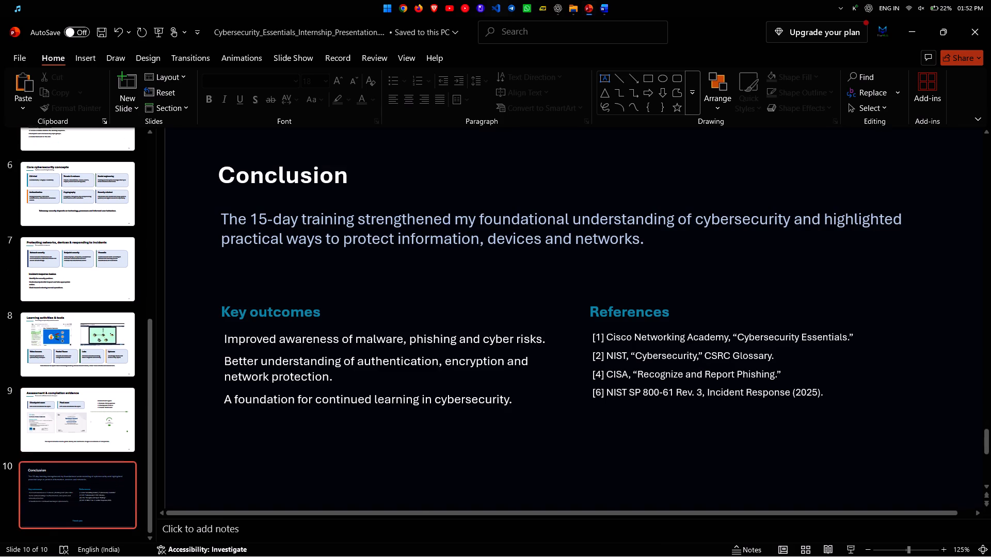
scroll(394, 362, down, 2)
ctrl+scroll(396, 360, down, 3)
ctrl+scroll(396, 360, up, 2)
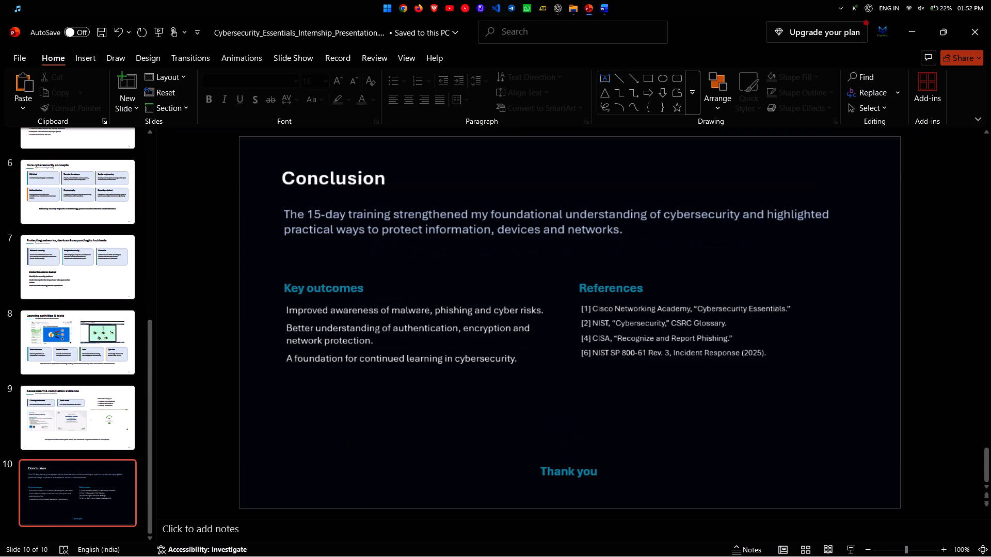
Run the slide show from the title slide and review every slide through to the Conclusion.
key(ctrl+F5)
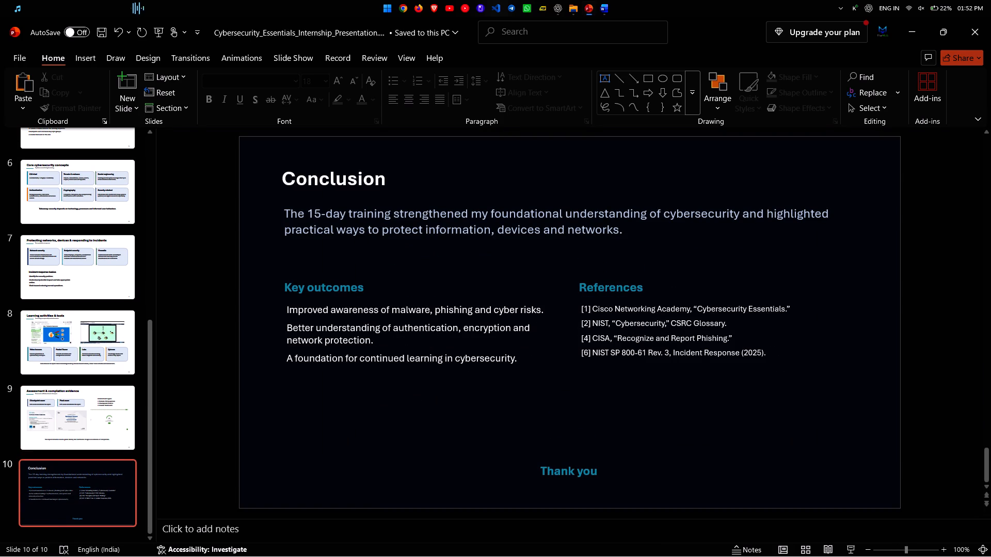
key(F5)
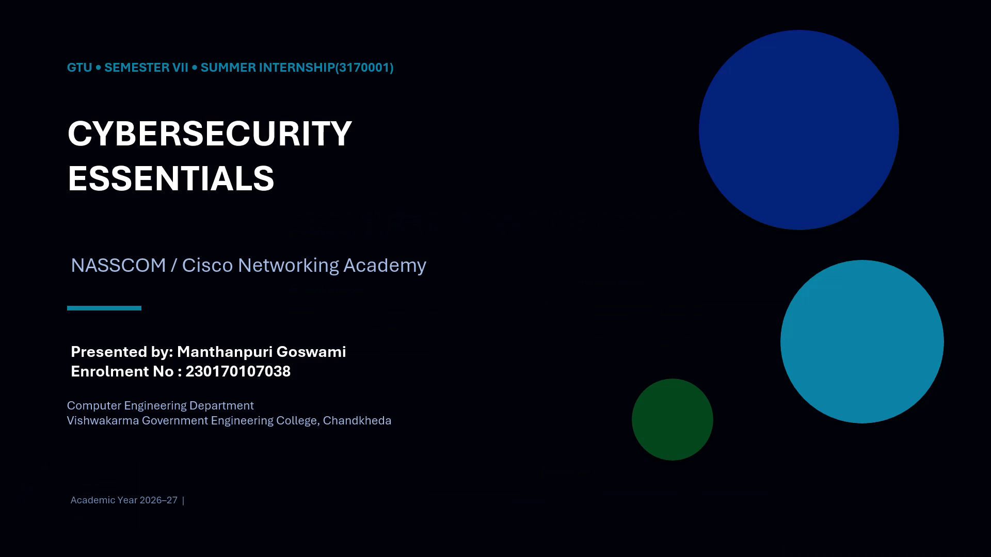
scroll(248, 282, down, 1)
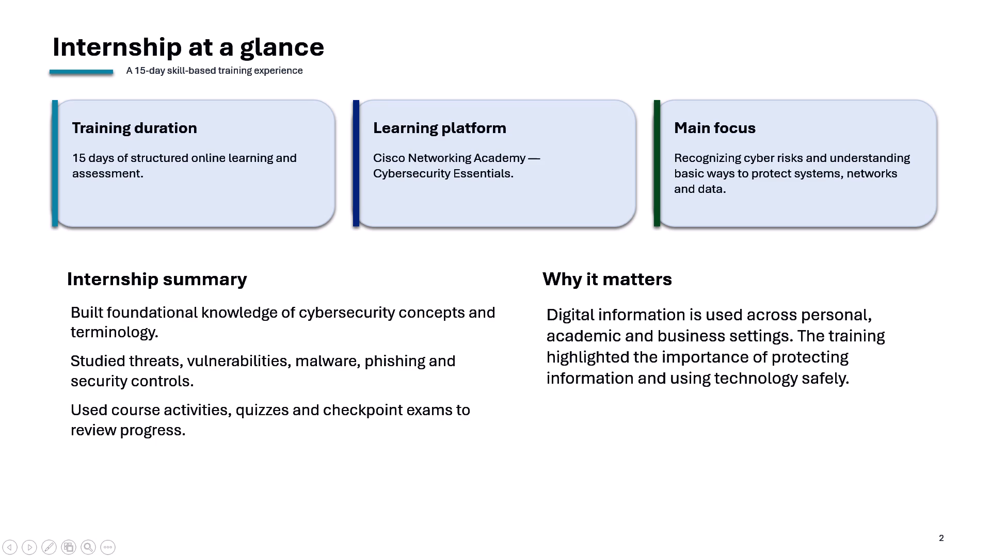
scroll(382, 461, down, 1)
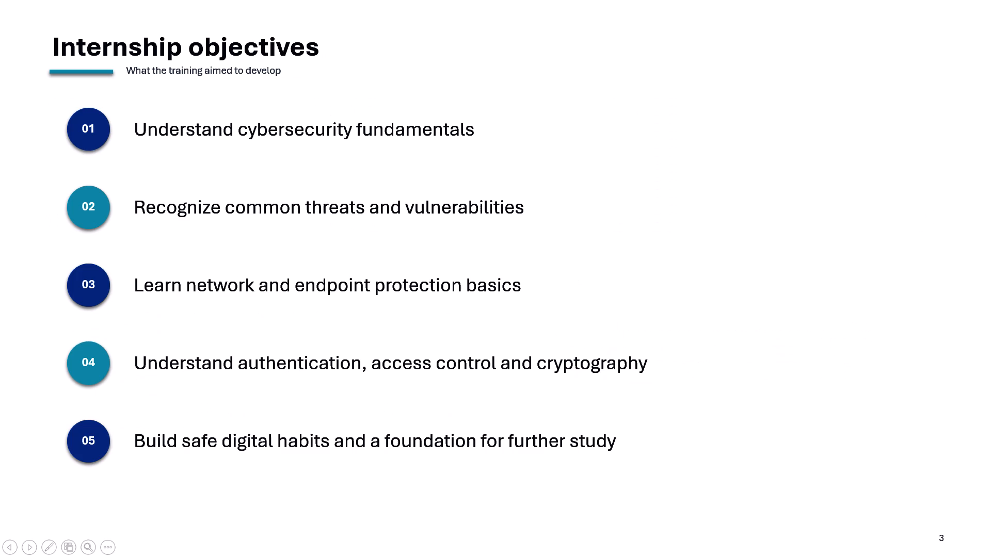
scroll(443, 369, down, 2)
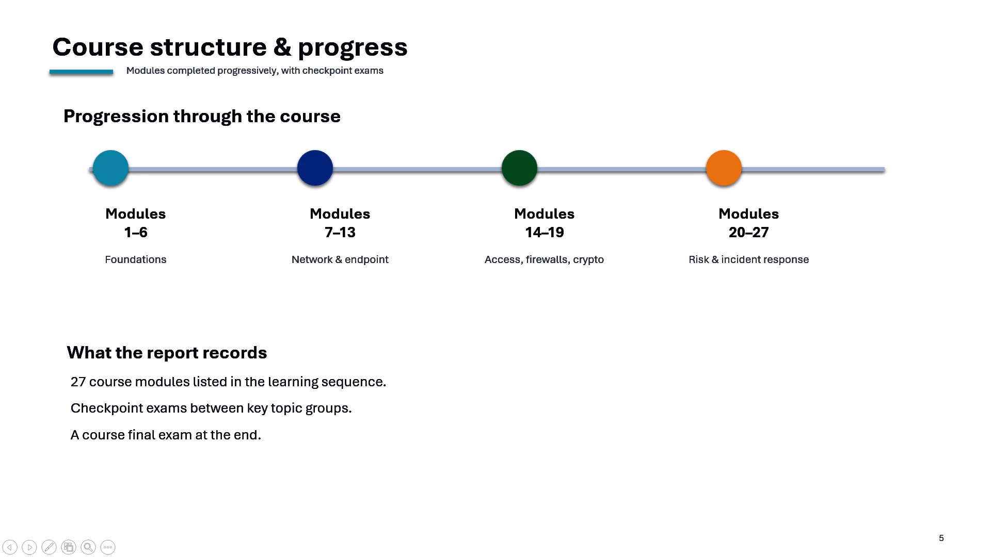
scroll(429, 382, down, 1)
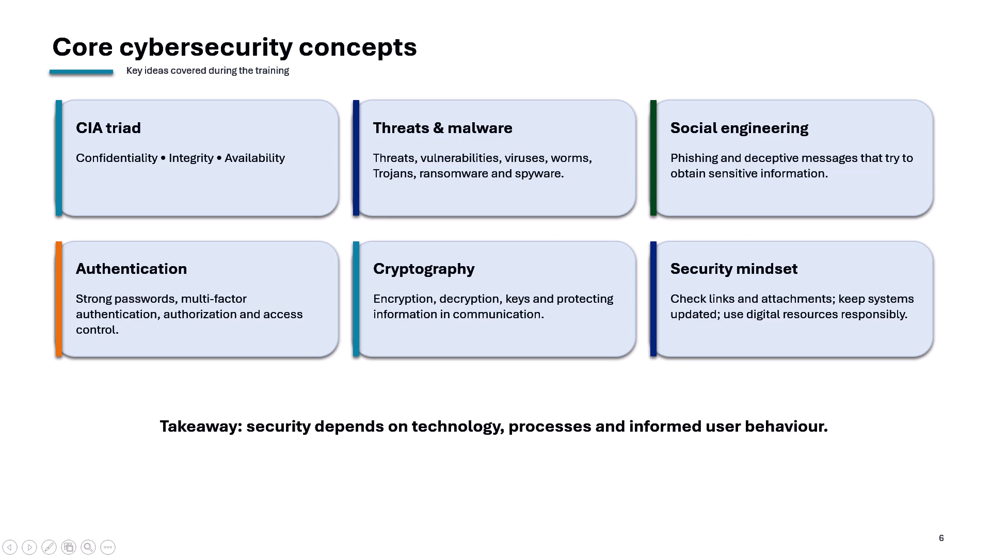
scroll(429, 382, down, 1)
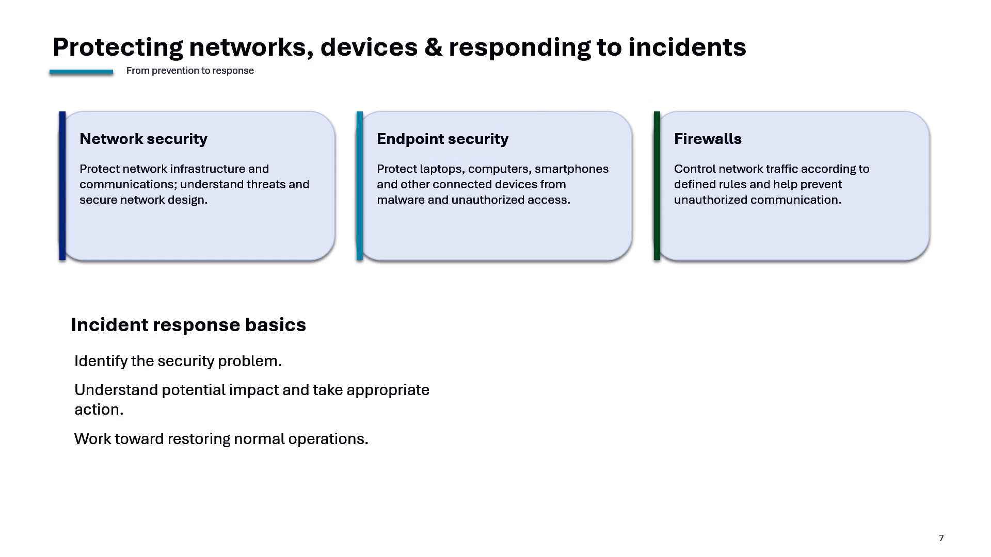
scroll(425, 383, down, 1)
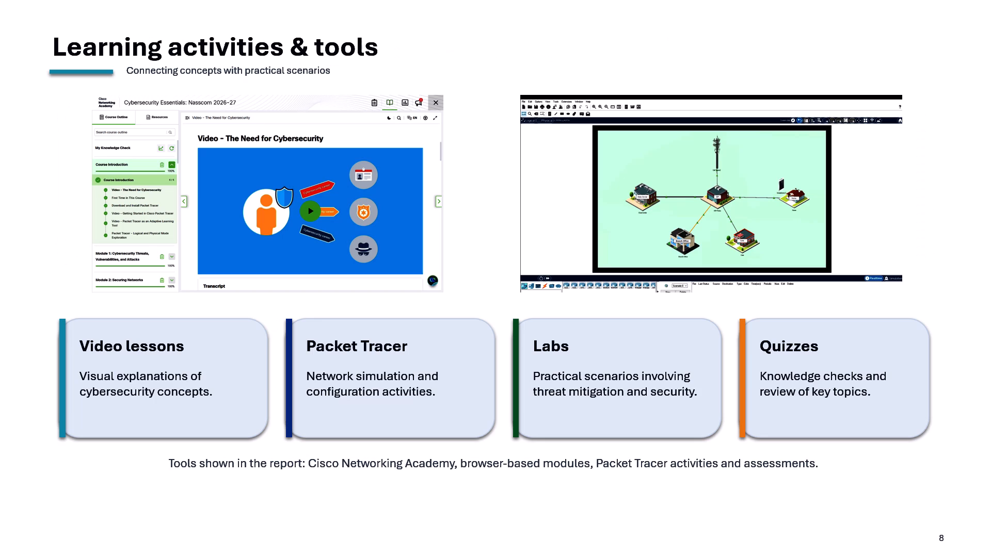
scroll(425, 383, down, 1)
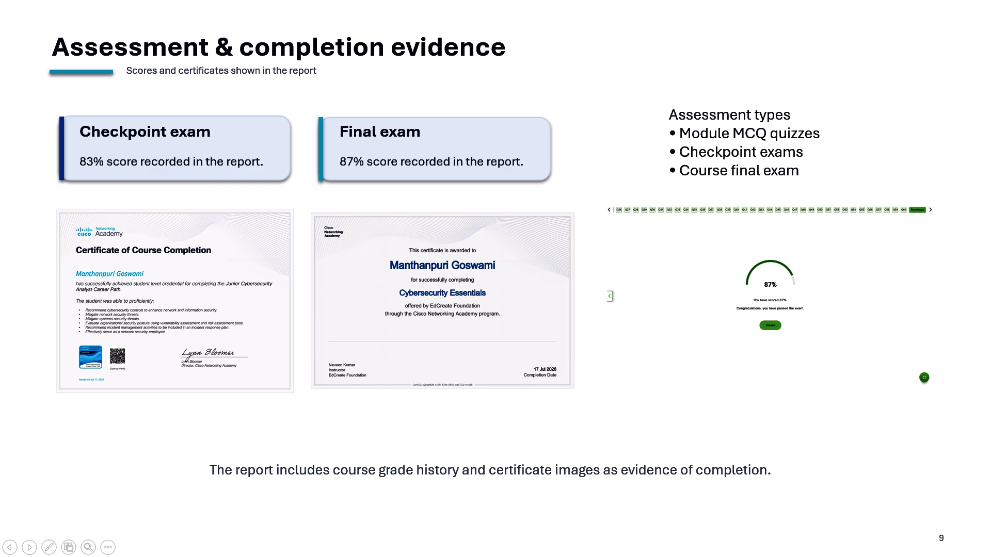
scroll(676, 300, down, 1)
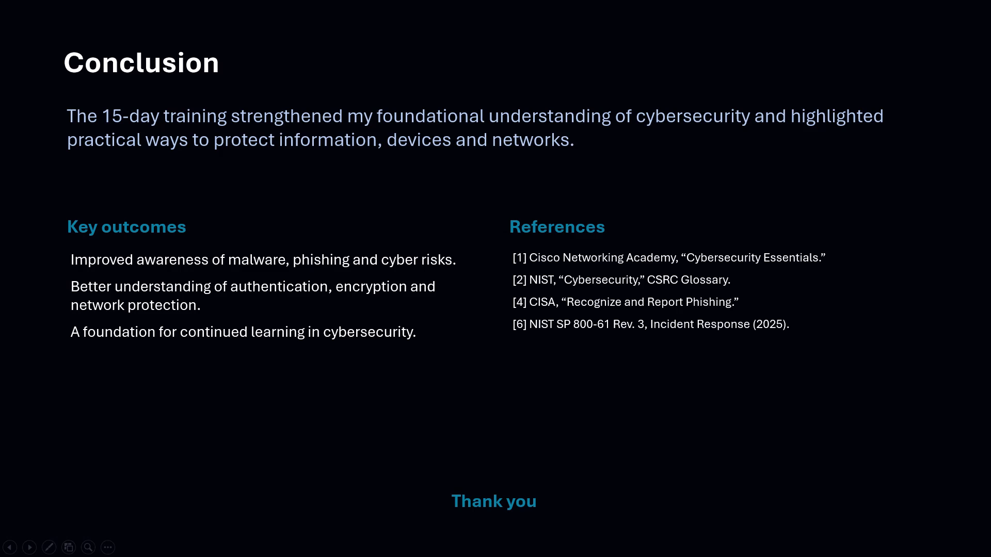
Leave the slide show and close both the Cybersecurity Essentials internship presentation and the report.docx document.
scroll(676, 315, down, 3)
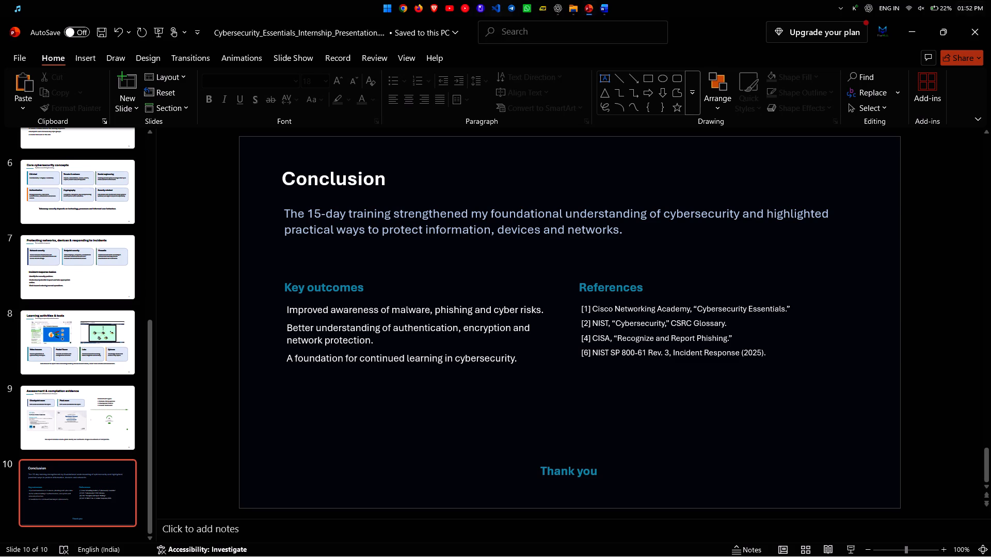
click(971, 38)
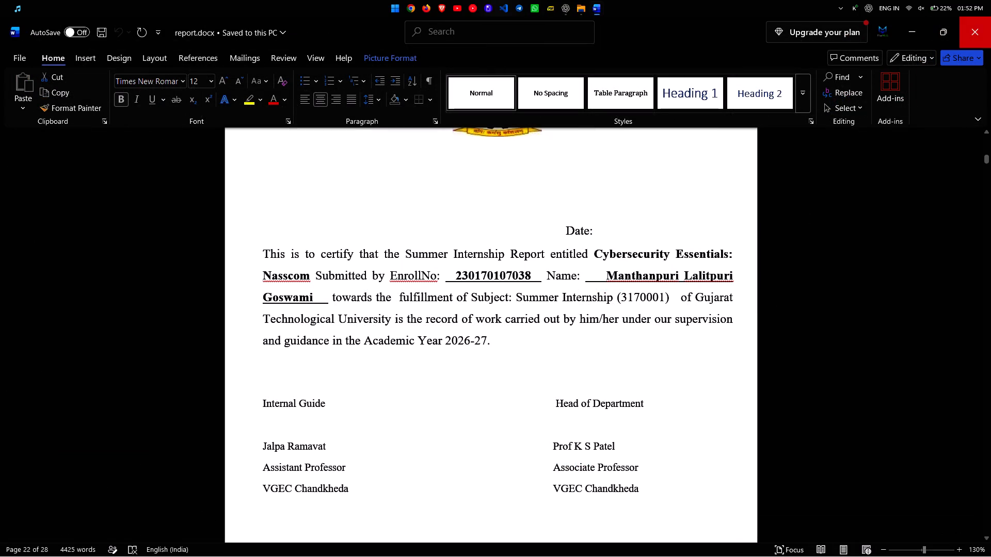
click(974, 23)
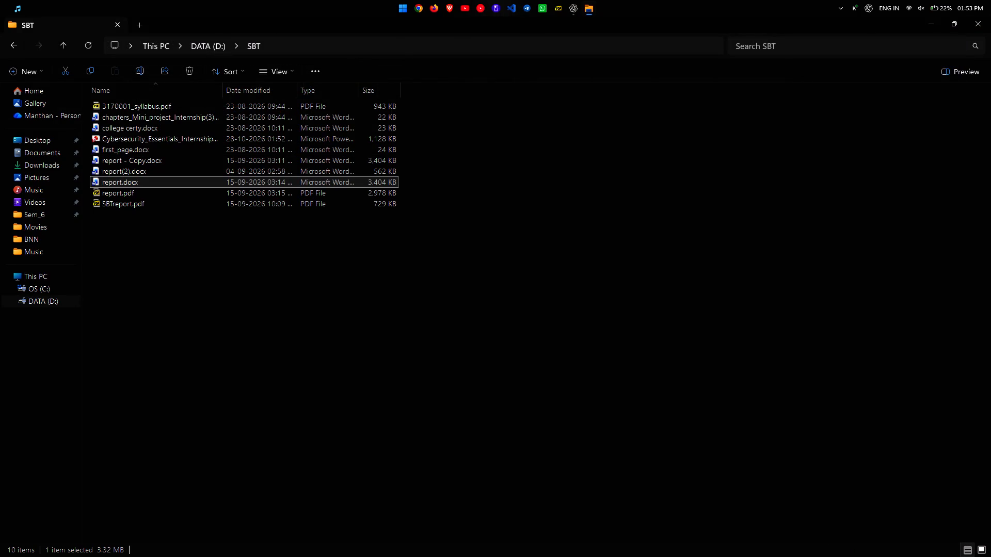
Open the Chrome browser.
click(416, 5)
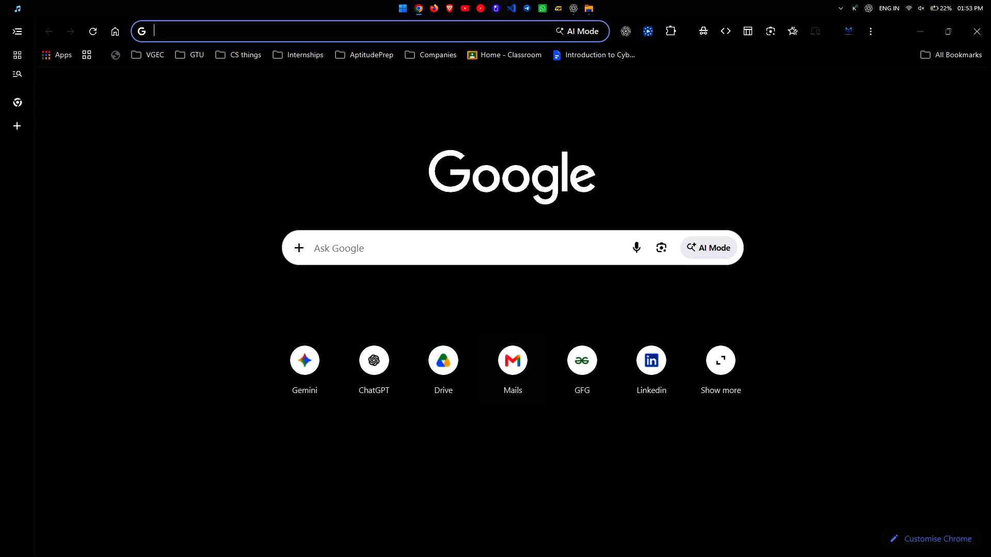
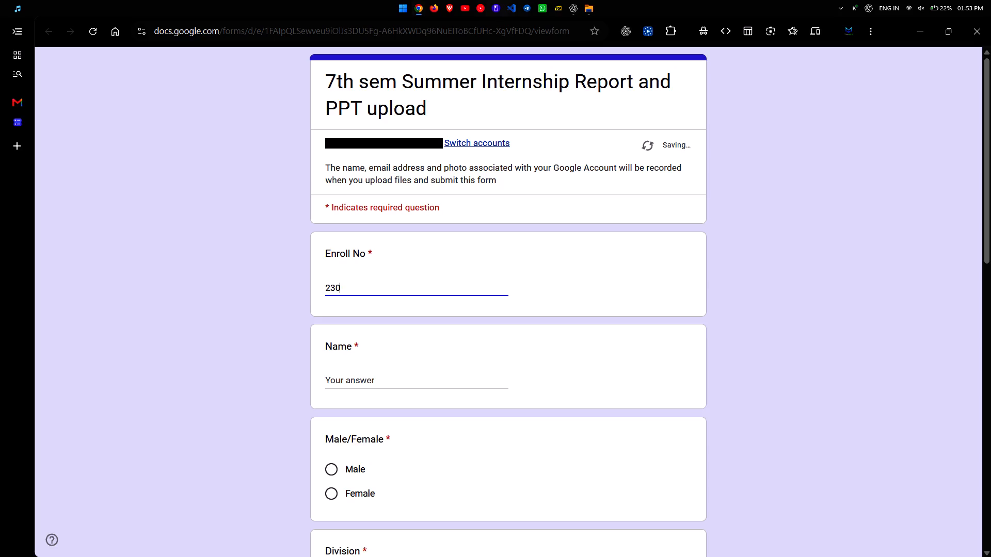
Complete the Enroll No answer with the student's enrolment number in the 7th sem Summer Internship Report and PPT upload form.
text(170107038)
Open the Name answer for entry in the internship upload form.
click(427, 363)
click(414, 381)
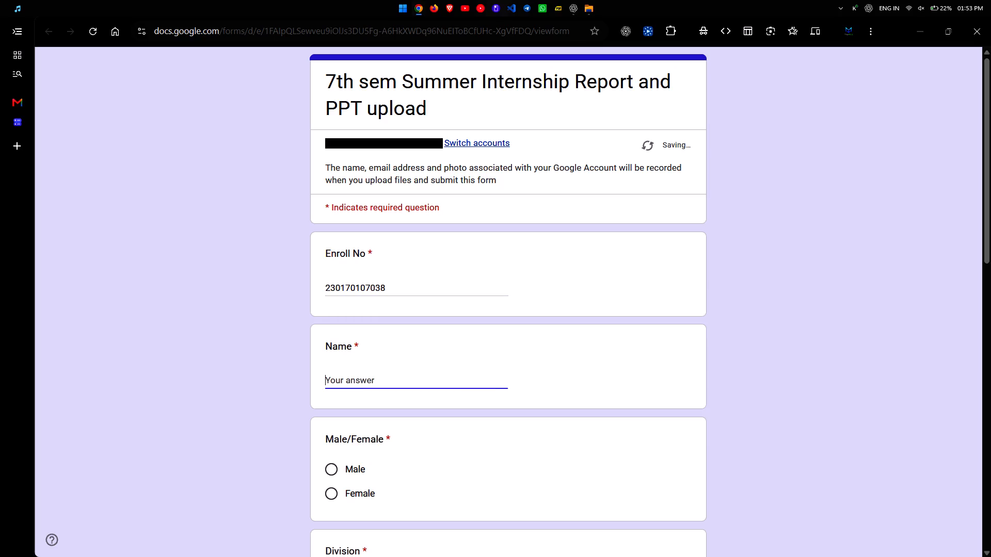
Enter the student's full name as the Name answer in the internship report upload form.
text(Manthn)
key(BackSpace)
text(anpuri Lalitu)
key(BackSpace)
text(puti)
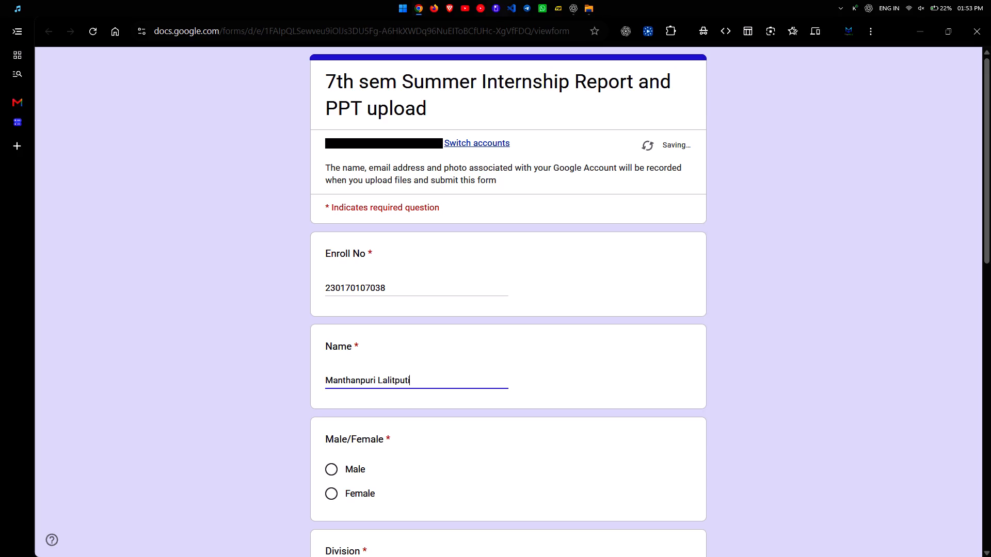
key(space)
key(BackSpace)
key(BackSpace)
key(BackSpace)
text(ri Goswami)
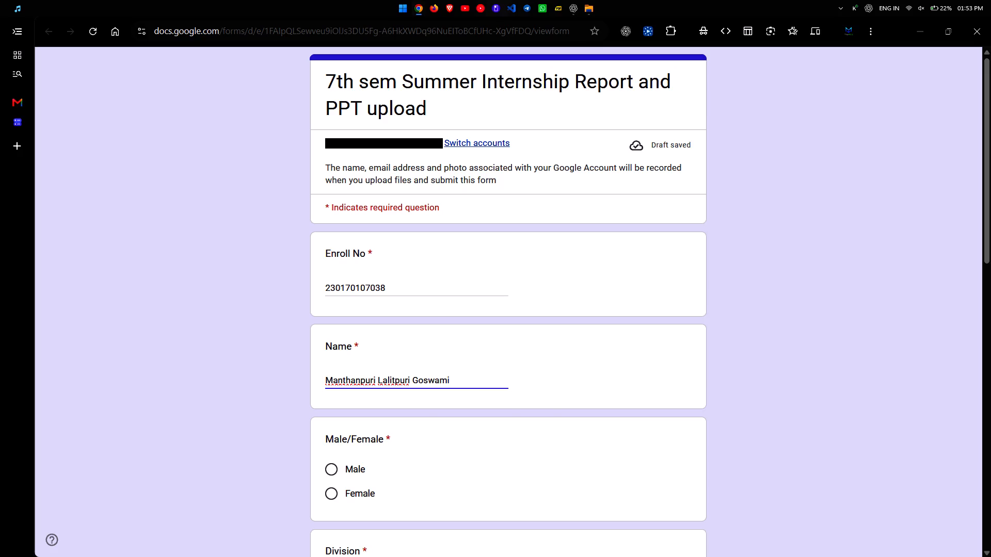
Set Male/Female to Male and Division to G in the upload form.
click(364, 468)
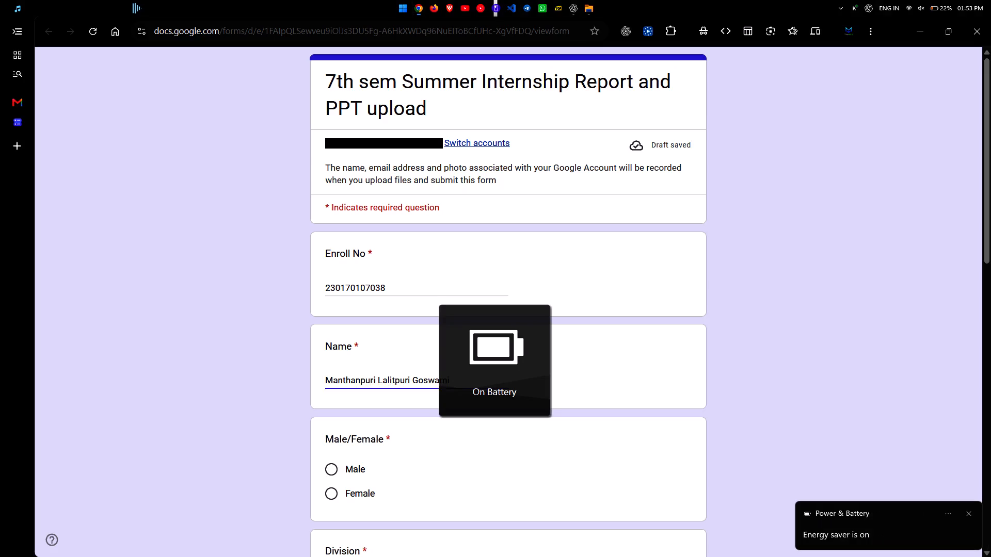
scroll(402, 452, down, 1)
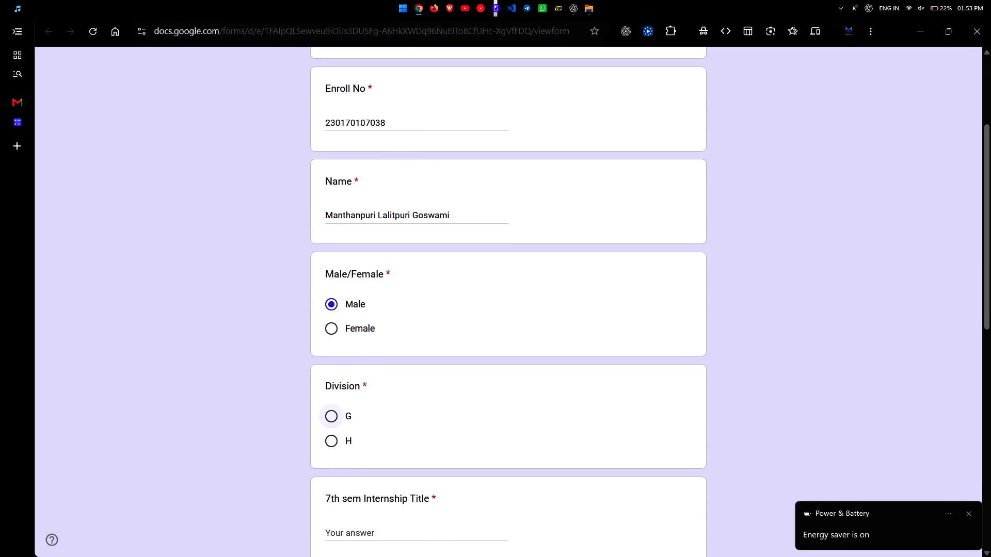
click(331, 416)
Open report.pdf from the SBT folder and copy the title "Cybersecurity Essentials: Nasscom" from its cover page.
scroll(438, 400, down, 1)
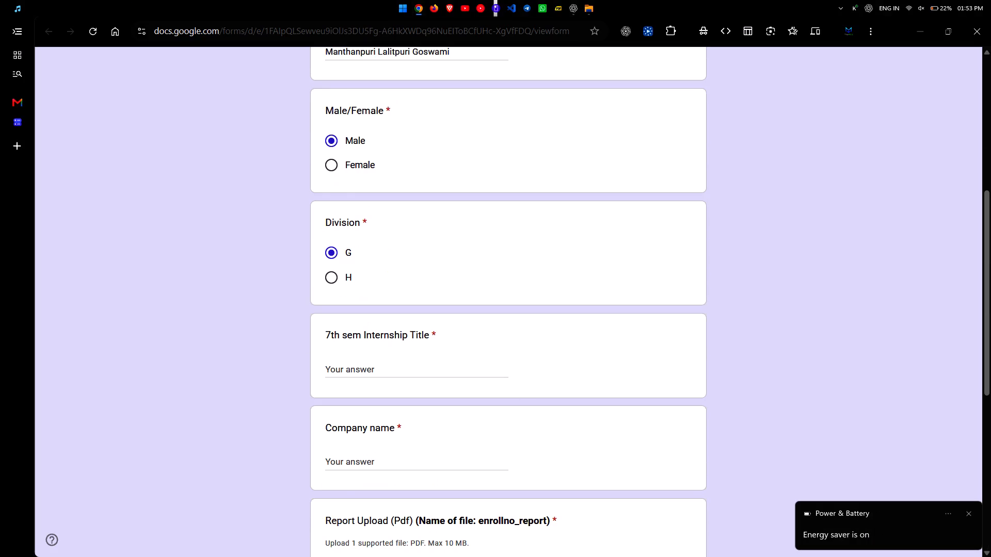
click(358, 365)
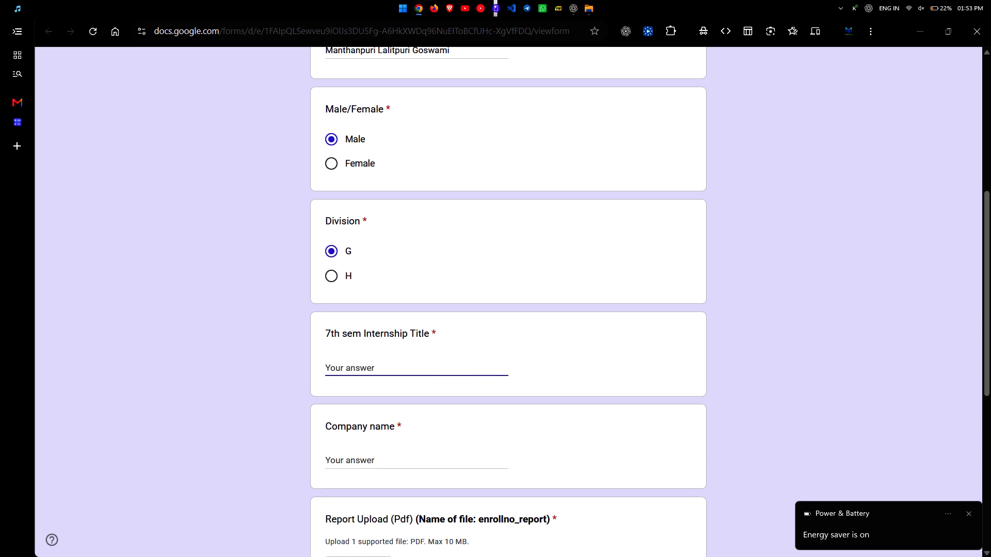
click(584, 6)
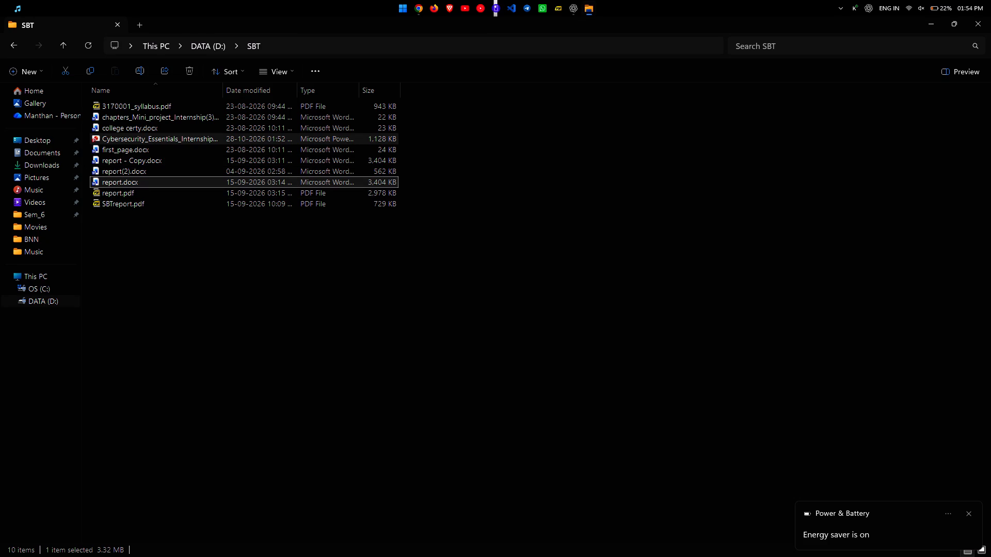
double_click(174, 188)
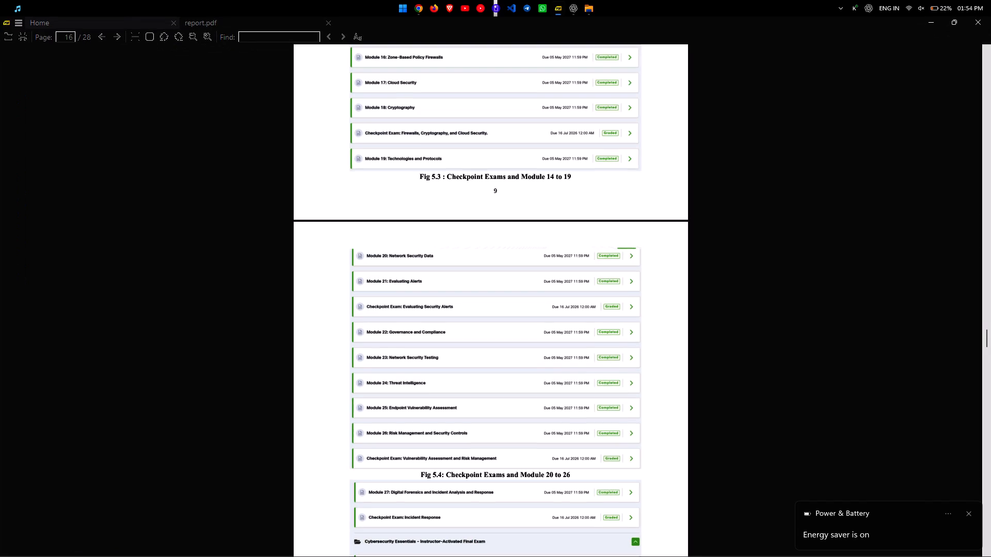
scroll(598, 199, up, 5)
middle_click(709, 282)
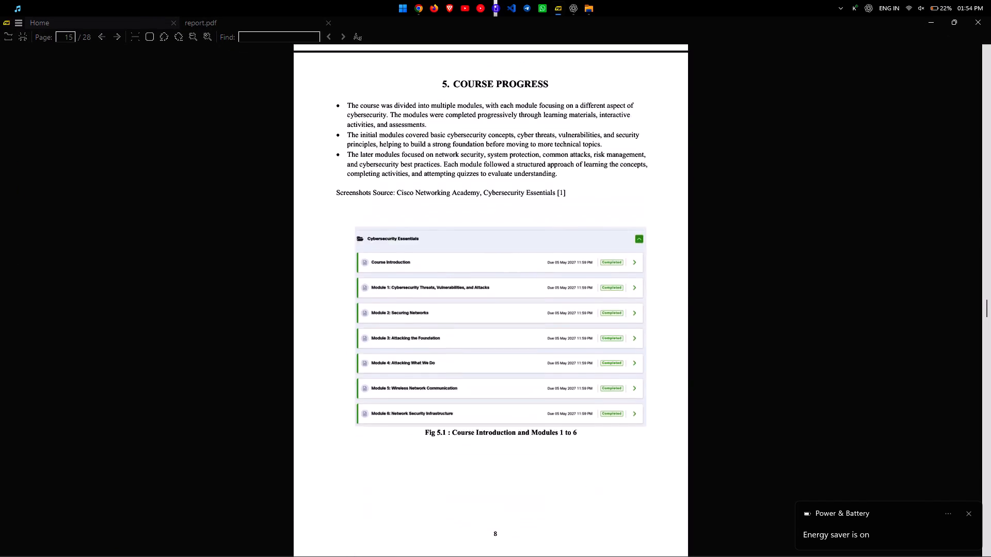
scroll(707, 49, up, 1)
middle_click(707, 49)
middle_click(752, 239)
scroll(752, 239, up, 1)
scroll(712, 71, up, 4)
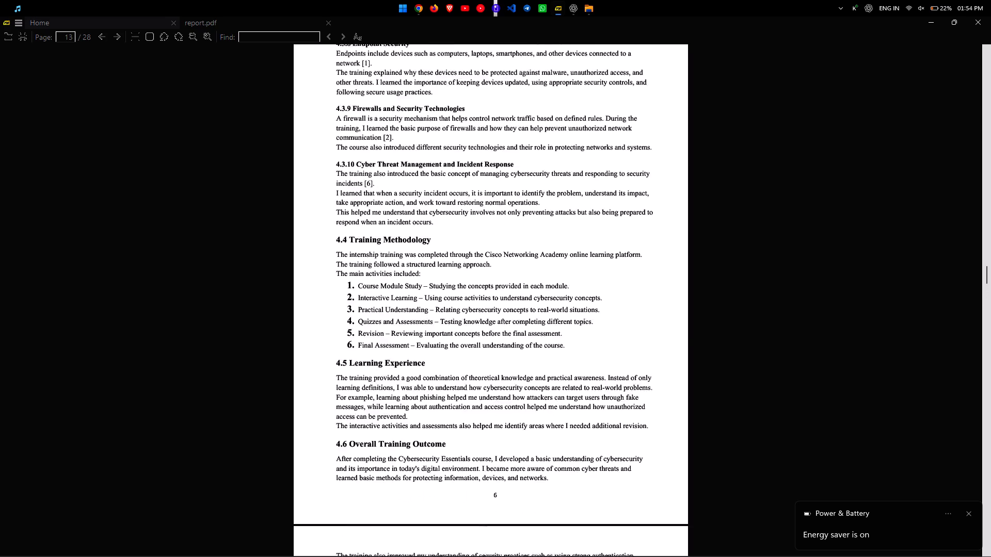
scroll(730, 181, up, 4)
middle_click(693, 0)
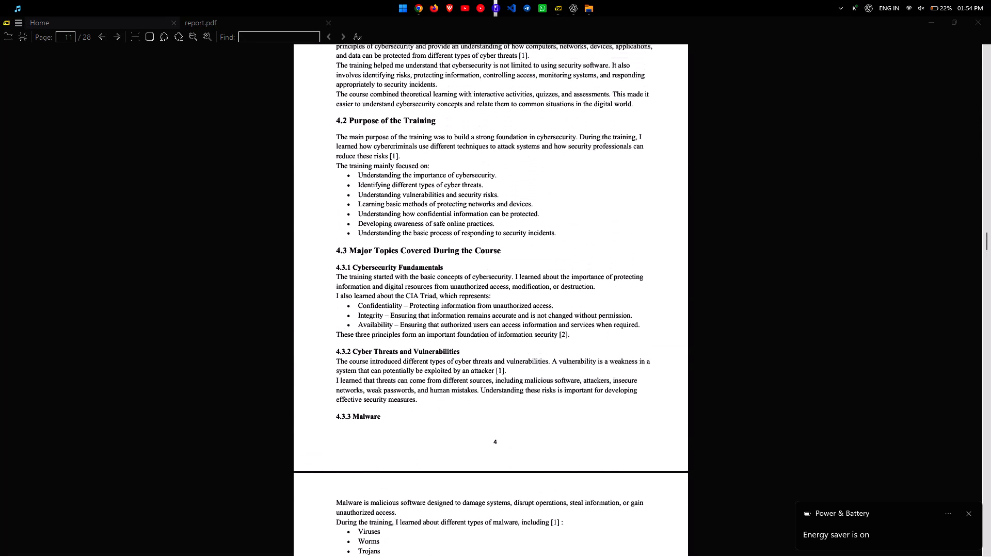
middle_click(801, 186)
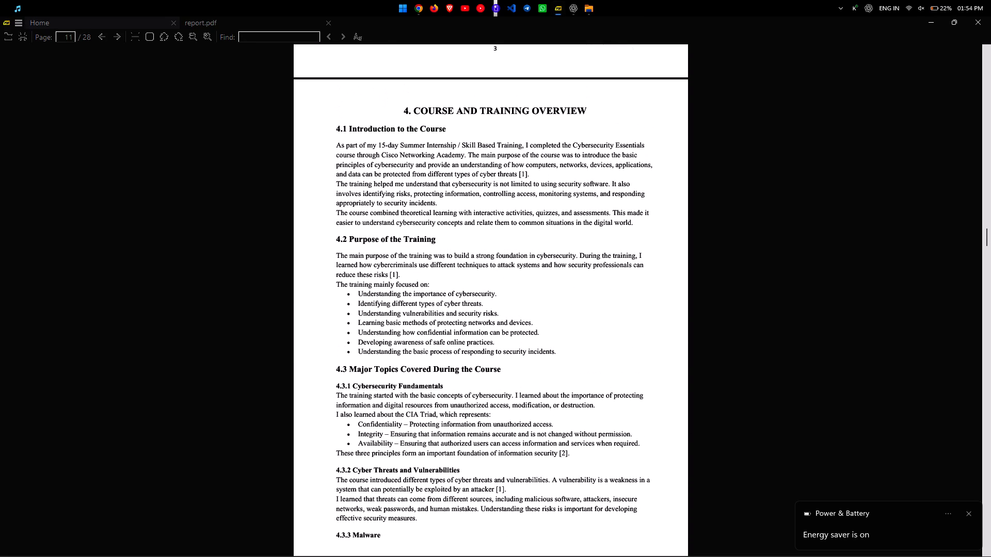
scroll(813, 189, up, 1)
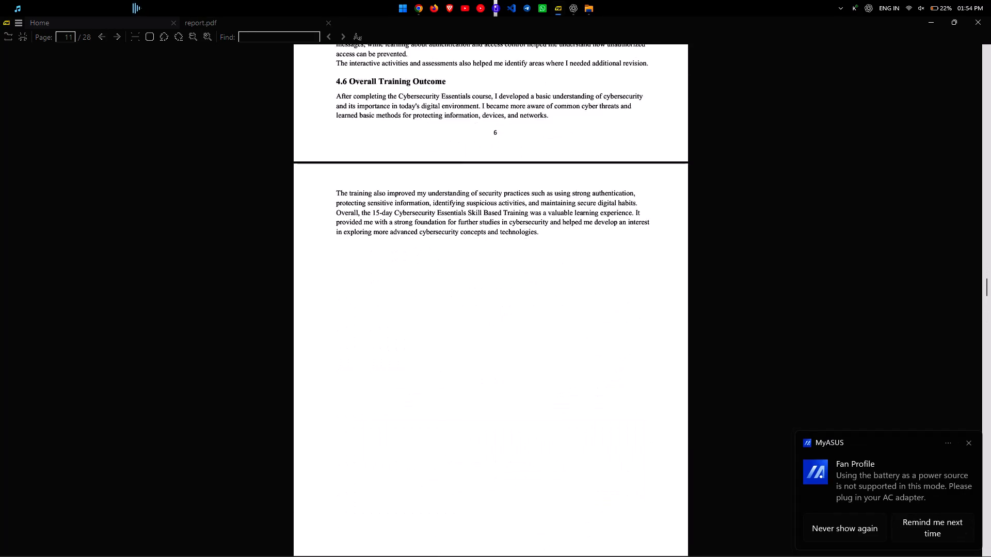
scroll(813, 189, up, 1)
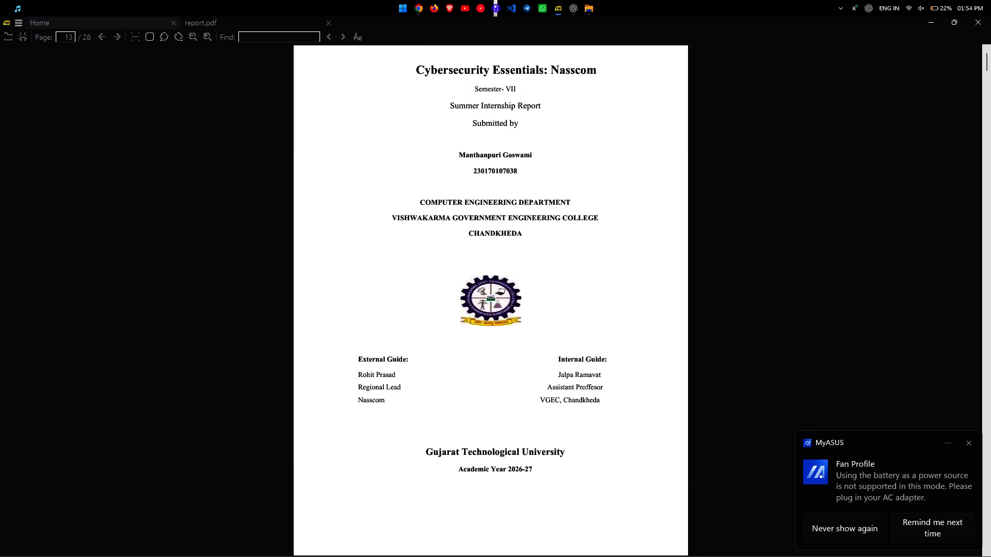
scroll(813, 189, up, 1)
scroll(582, 254, up, 2)
drag(409, 63, 629, 56)
scroll(553, 128, down, 5)
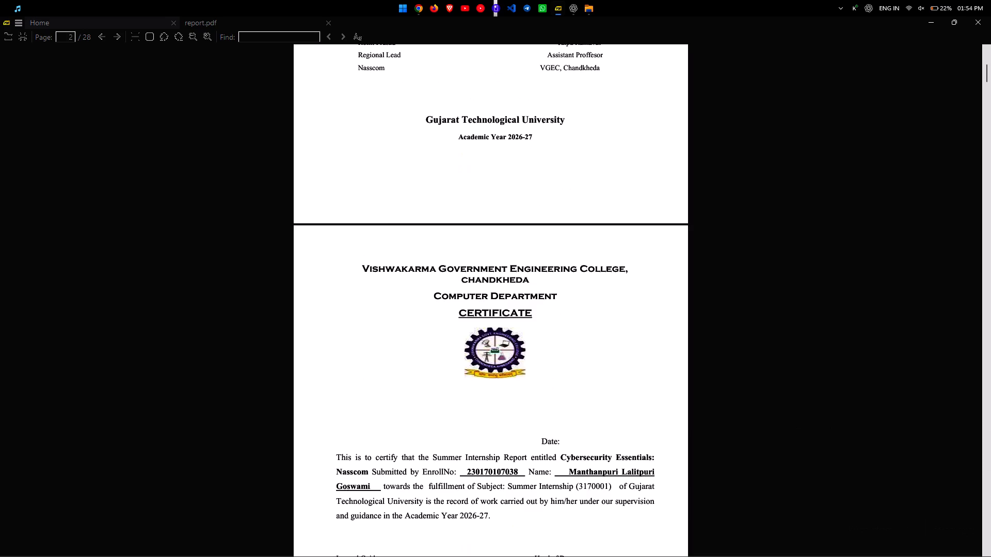
scroll(550, 142, down, 2)
scroll(553, 278, up, 14)
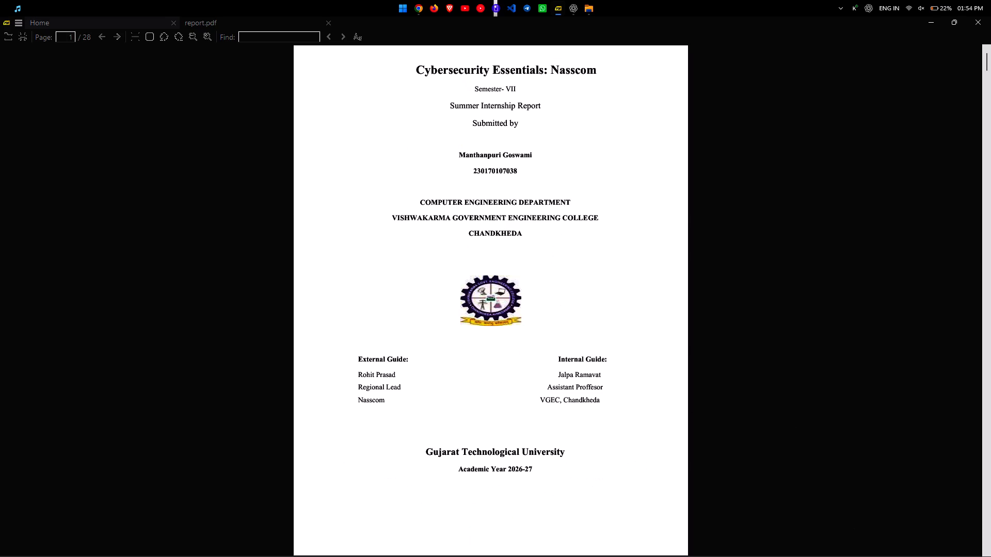
drag(420, 72, 608, 56)
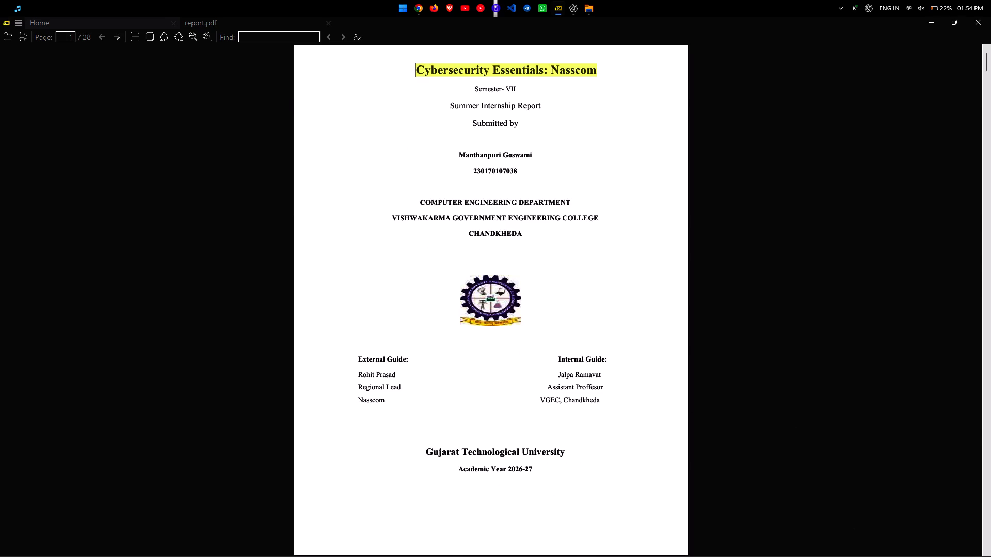
key(ctrl+c)
Return to the upload form in Chrome and paste the copied title as the 7th sem Internship Title.
key(ctrl+Tab)
key(ctrl+Tab)
key(ctrl+Tab)
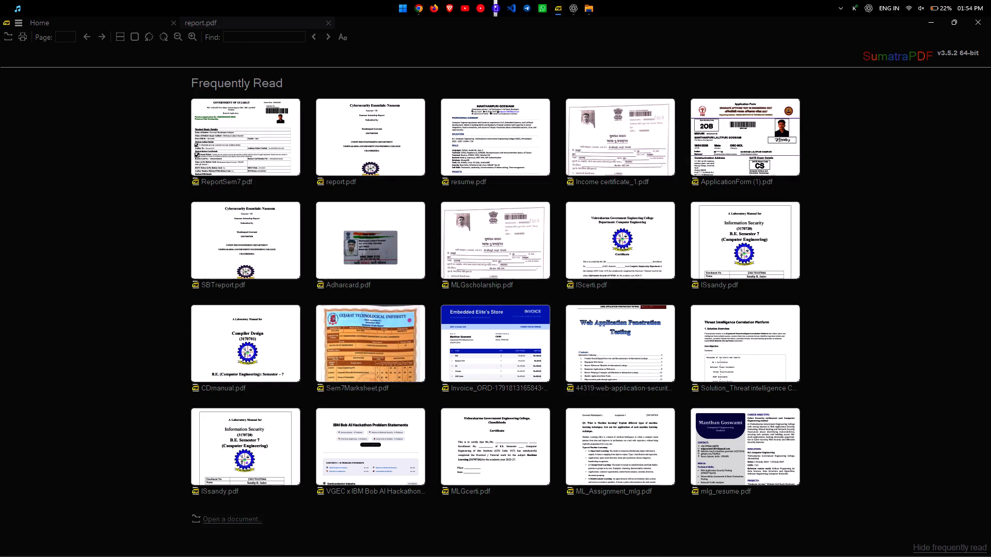
key(alt+Tab)
key(alt+Tab)
key(alt+Tab)
key(alt+Tab)
key(alt+Tab)
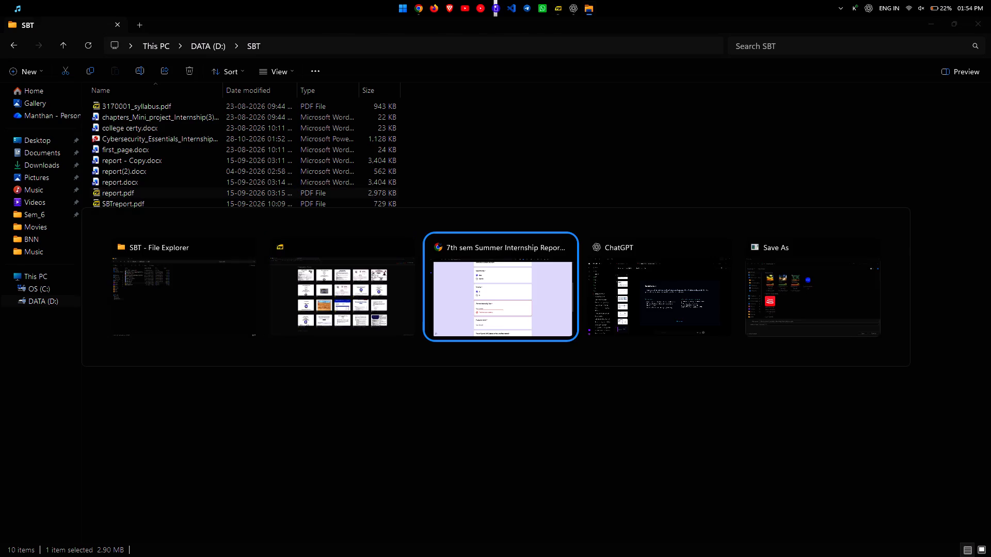
key(ctrl+v)
Enter Nasscom as the Company name in the upload form.
scroll(378, 368, down, 1)
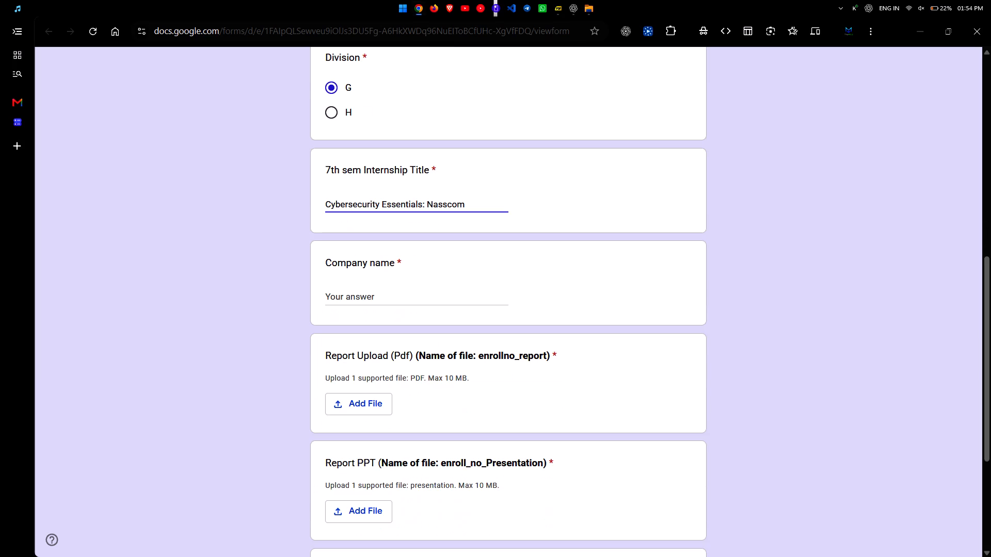
click(383, 302)
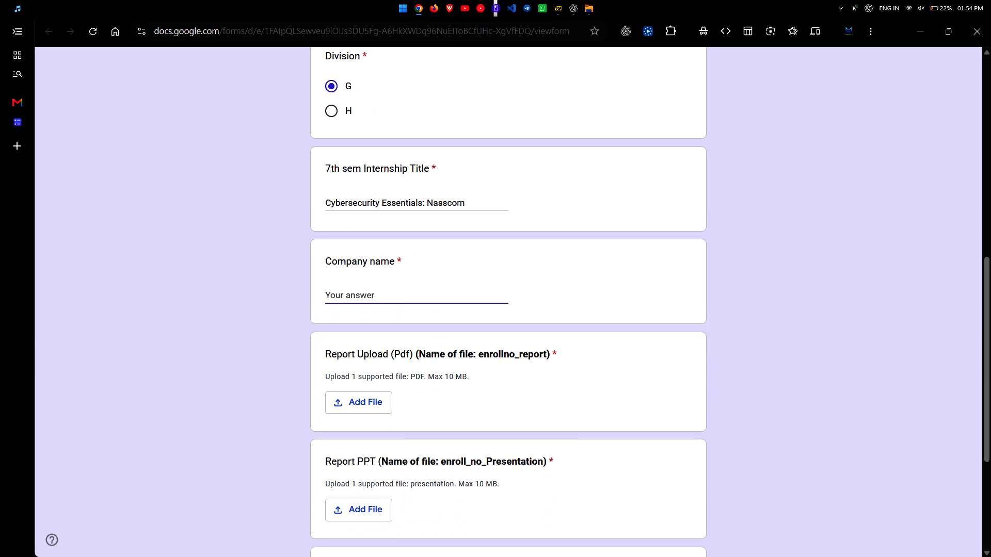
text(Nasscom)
In File Explorer's SBT folder, rename report.pdf by adding the enrolment number and an underscore before "report".
scroll(369, 291, down, 1)
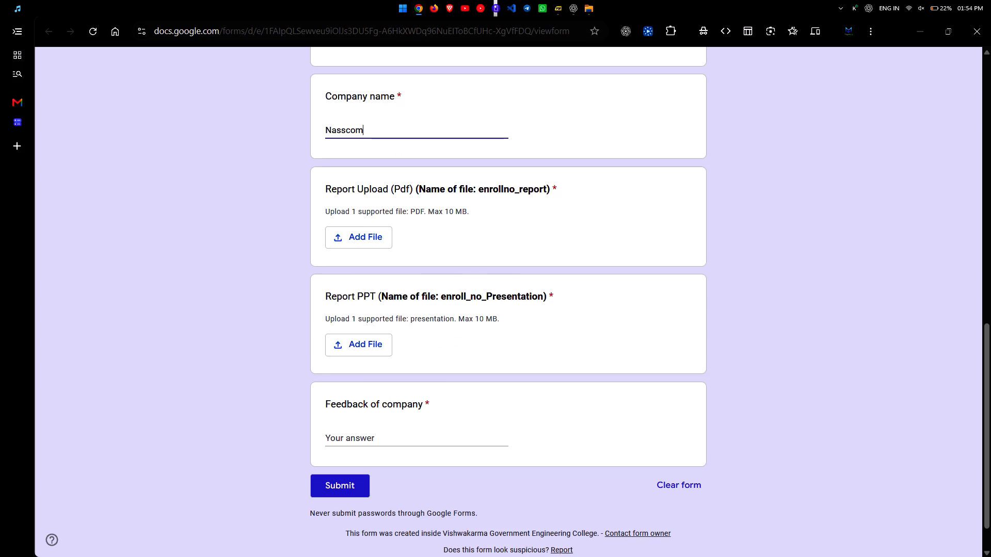
key(alt+Tab)
key(alt+Tab)
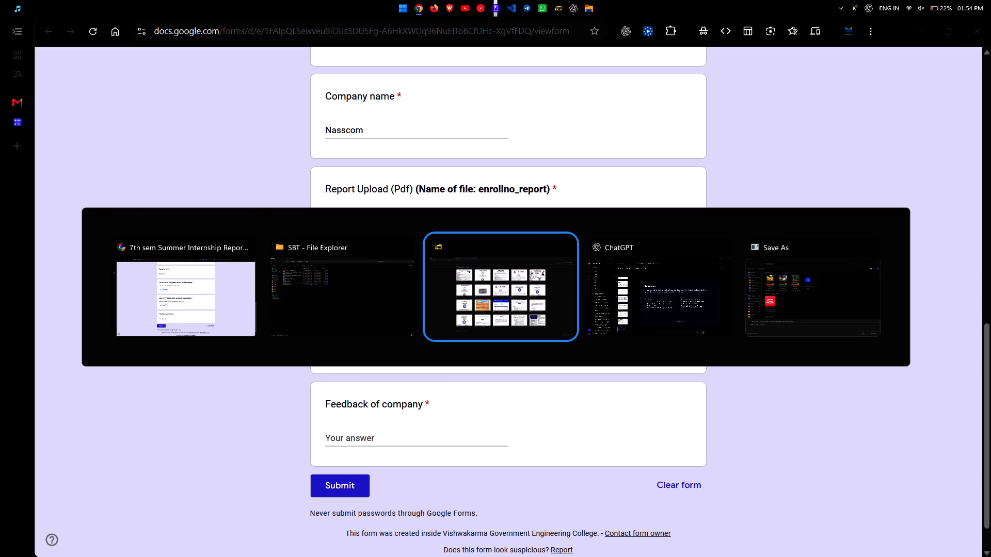
key(alt+Left)
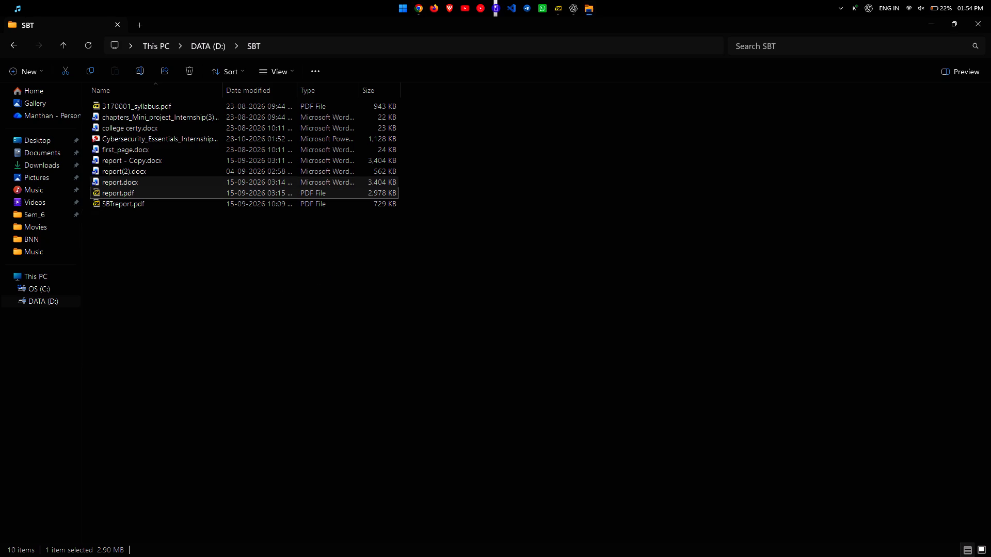
click(123, 188)
key(F2)
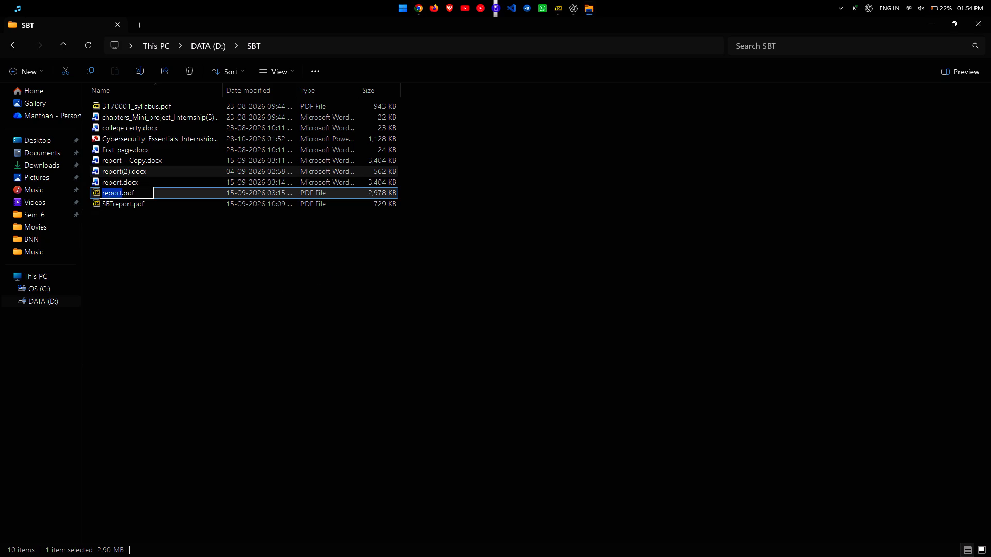
key(Left)
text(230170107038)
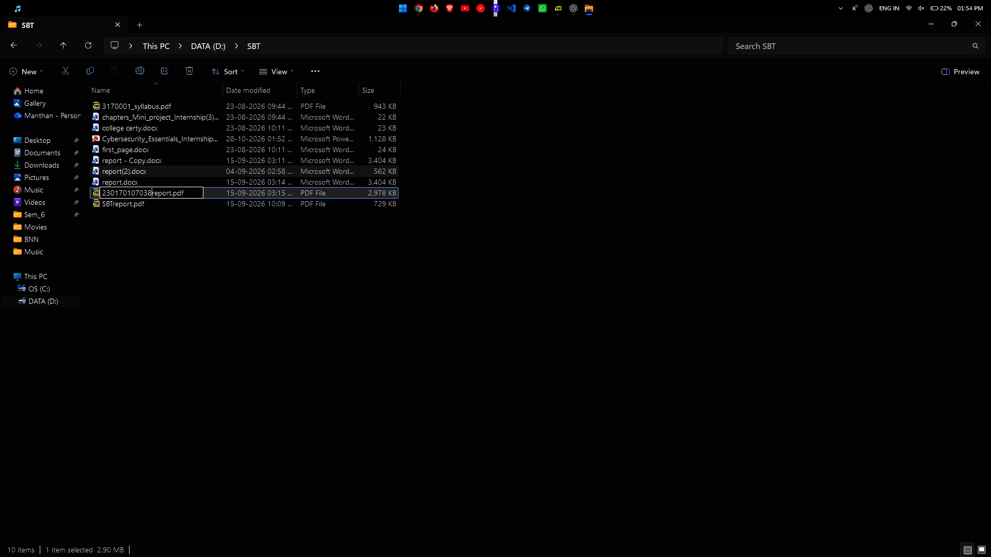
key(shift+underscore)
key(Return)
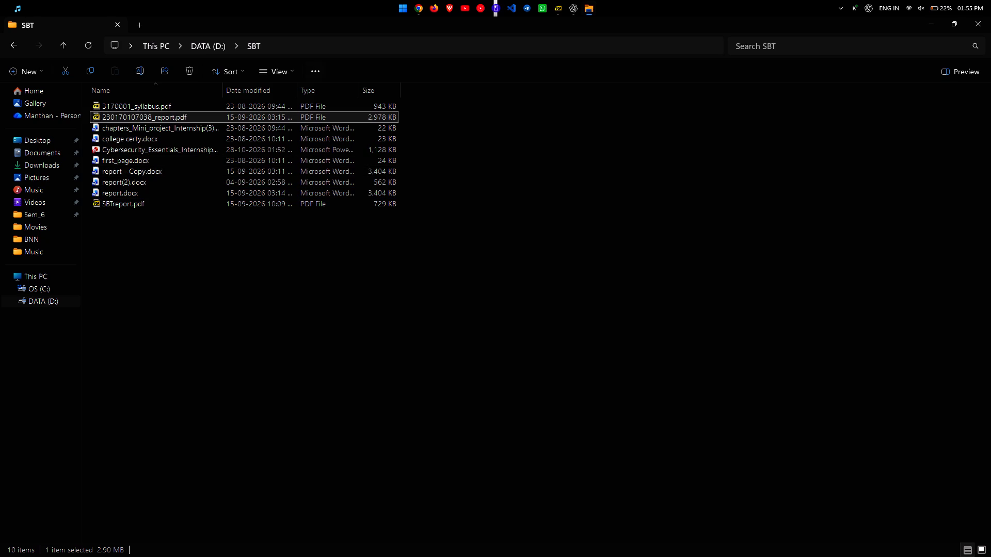
In the SBT folder, strip "Cybersecurity_Essentials_Internship" from the start of the PowerPoint file's name, keeping "_Presentation.pptx".
click(167, 147)
key(F2)
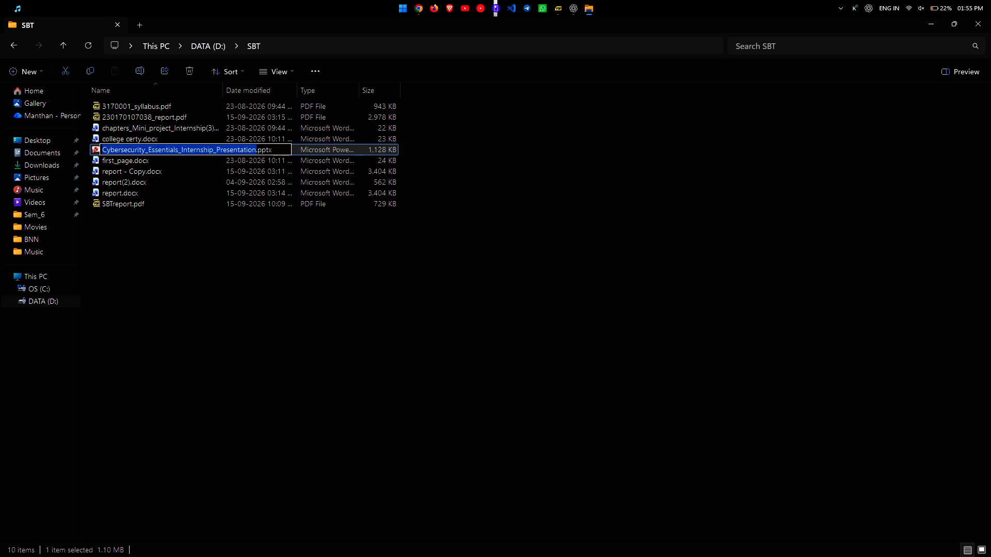
key(Left)
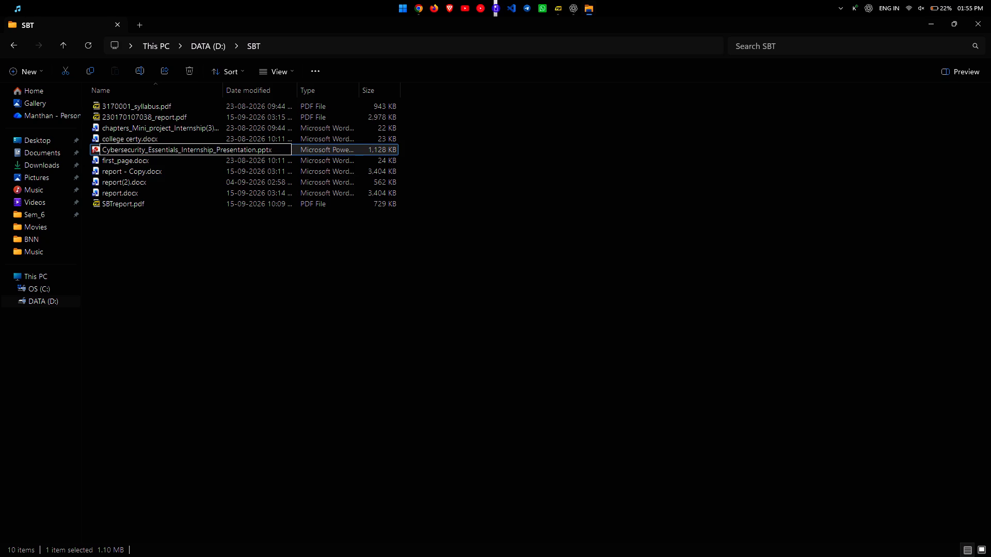
key(ctrl+shift+Right)
key(ctrl+shift+Left)
key(shift+Delete)
key(shift+Delete)
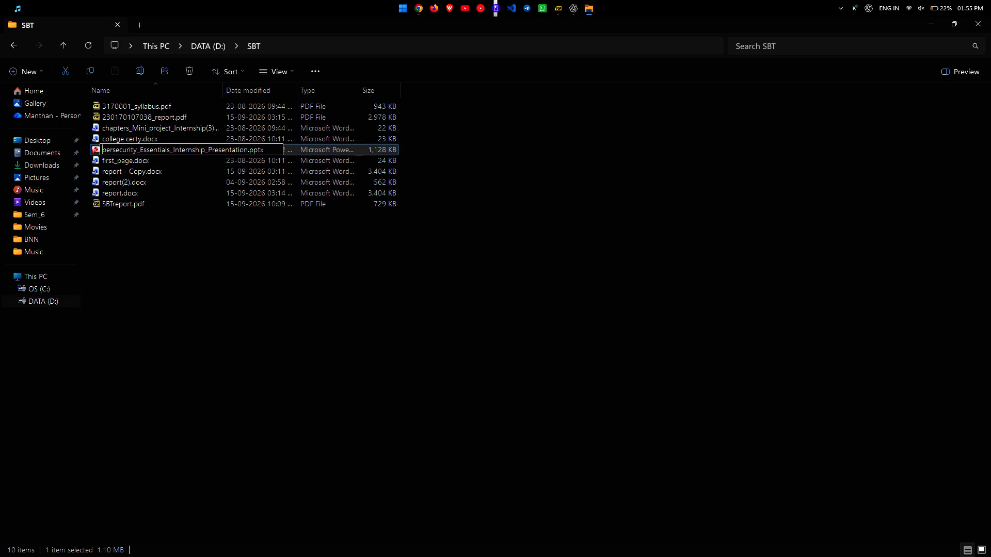
key(shift+Delete)
key(shift+Delete)
key(Delete)
key(ctrl+Delete)
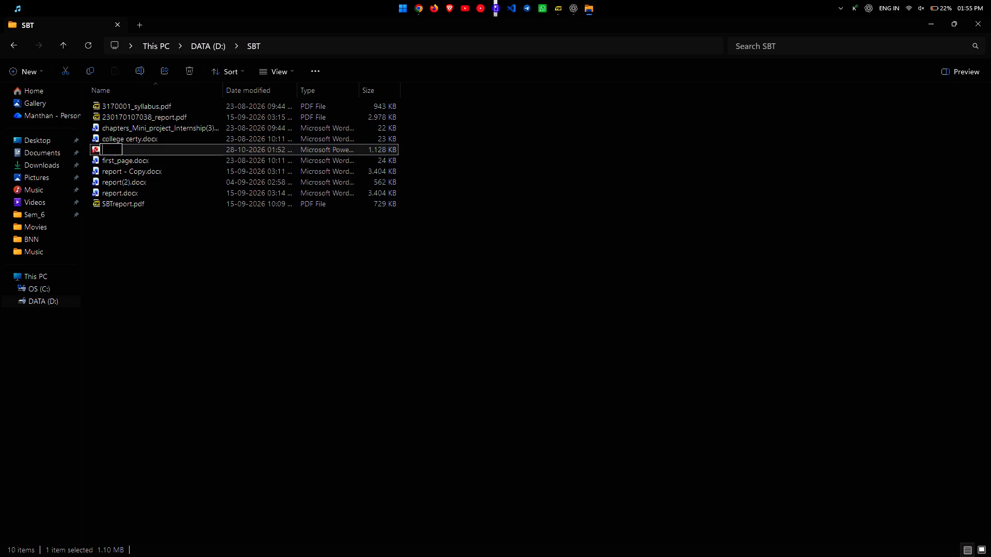
key(ctrl+z)
key(ctrl+z)
key(ctrl+z)
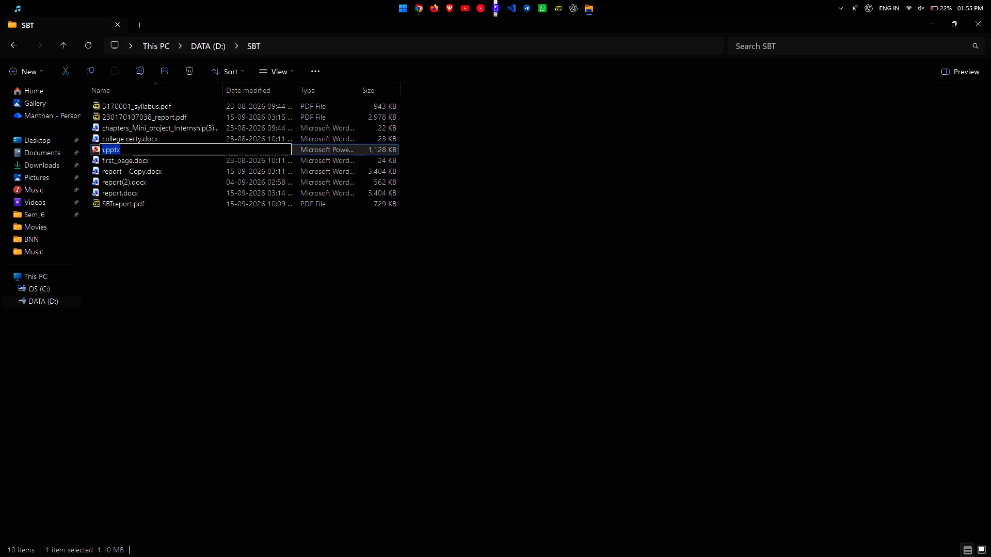
key(Left)
key(Delete)
key(Delete)
key(Delete)
key(Delete)
key(Delete)
key(Delete)
key(Delete)
key(Delete)
key(Delete)
key(Delete)
key(Delete)
key(Delete)
key(Delete)
key(Delete)
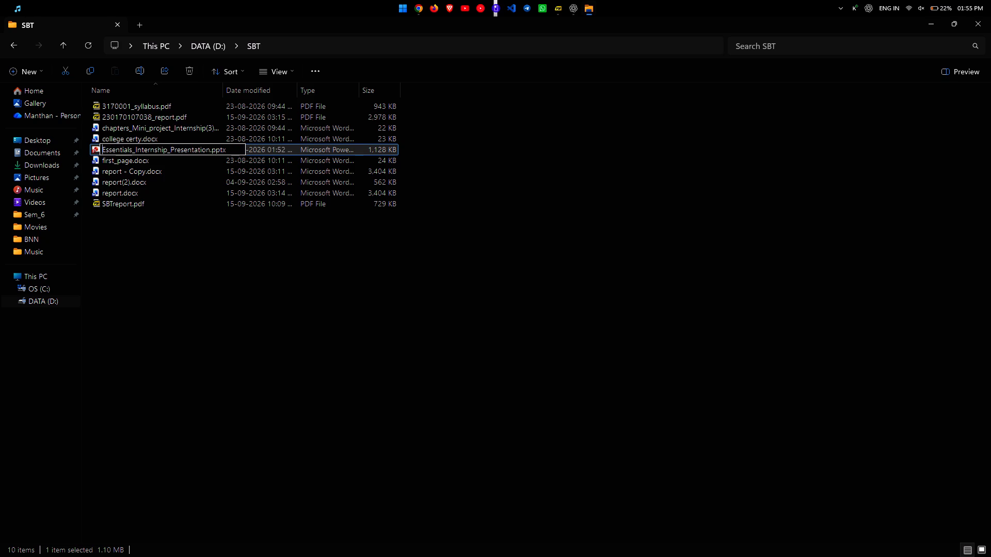
key(Delete)
key(Delete)
key(Delete)
key(Delete)
key(Delete)
key(Delete)
key(Delete)
key(Delete)
key(Delete)
key(Delete)
key(Delete)
key(Delete)
key(Delete)
key(Delete)
key(Delete)
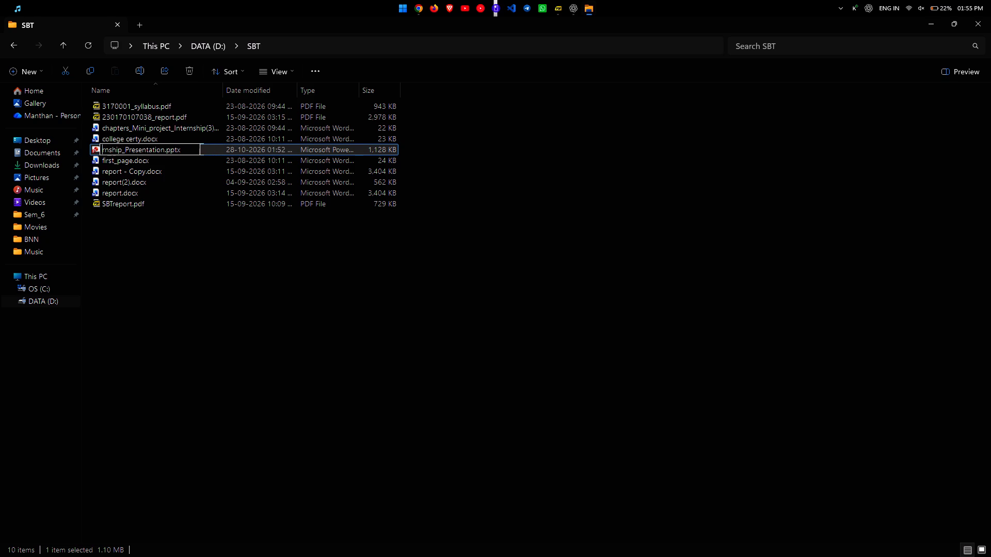
key(Delete)
key(Delete)
key(Delete)
key(Delete)
key(Delete)
key(Delete)
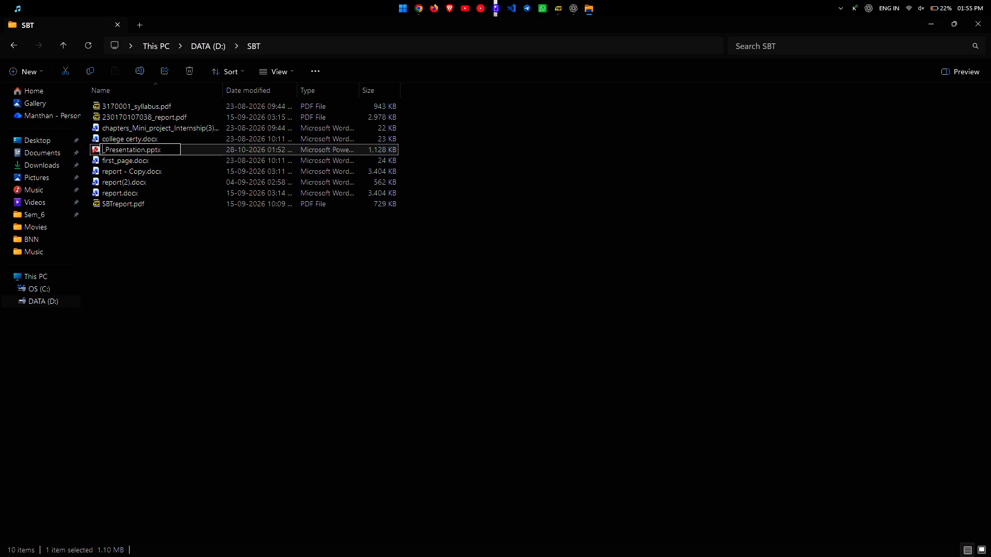
Put the enrolment number before "_Presentation" in the PowerPoint file's name and change the capital P to lowercase.
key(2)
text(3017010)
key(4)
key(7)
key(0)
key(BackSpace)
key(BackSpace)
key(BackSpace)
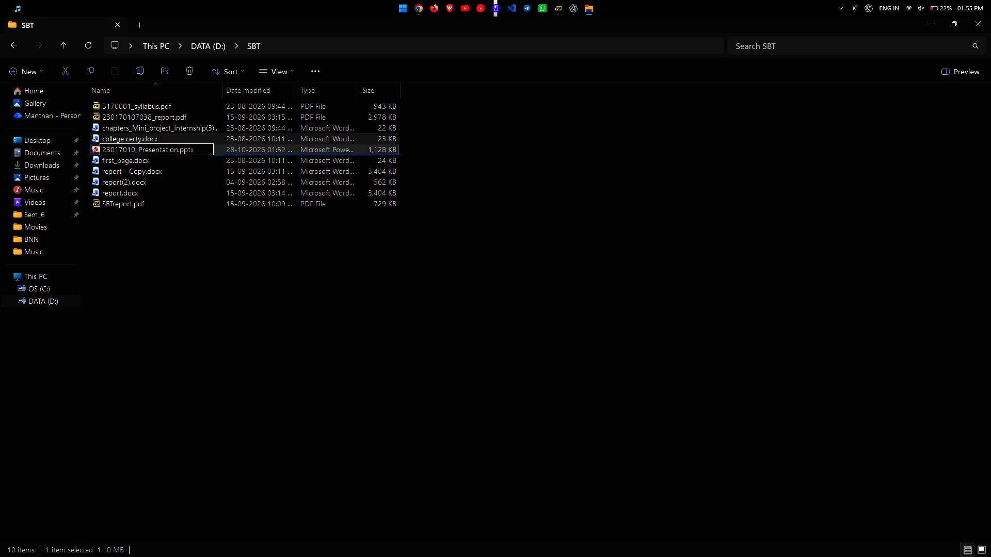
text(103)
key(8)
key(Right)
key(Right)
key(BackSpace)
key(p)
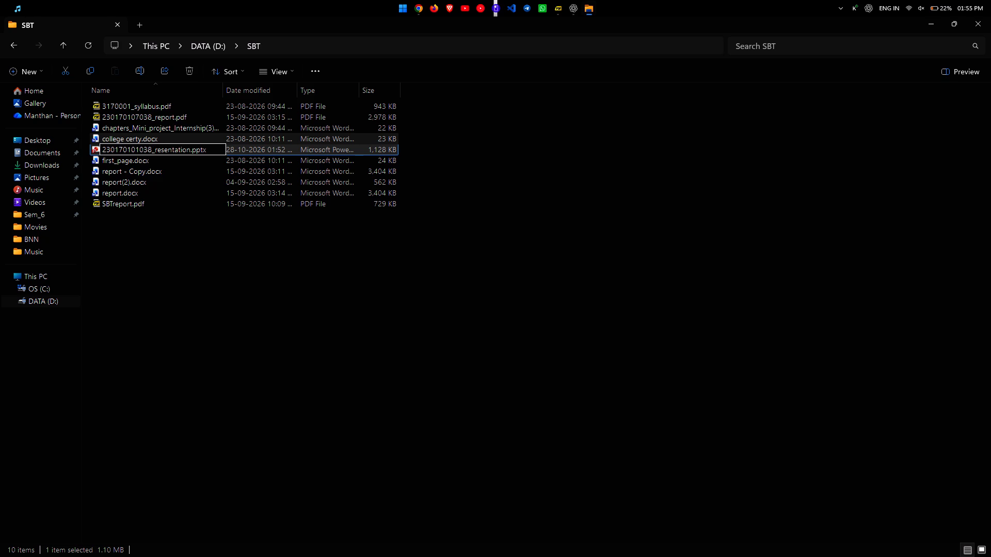